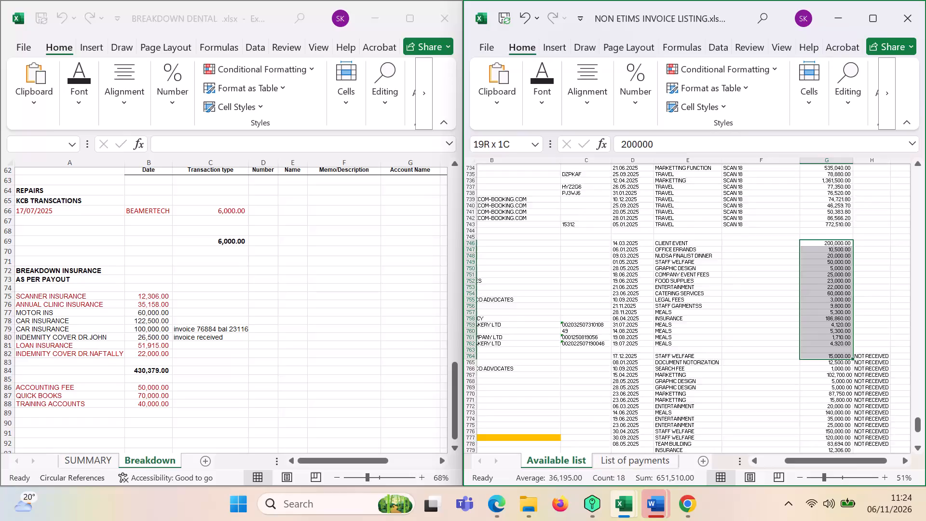
Highlight duplicate values in column G from G746 down with light red fill and dark red text, and maximise the workbook window.
key("ctrl+shift+Down")
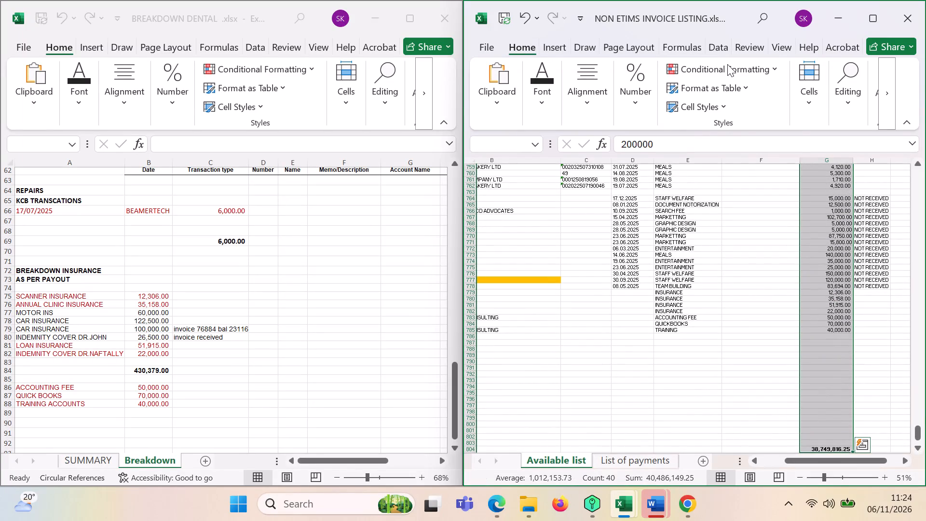
left_click(727, 64)
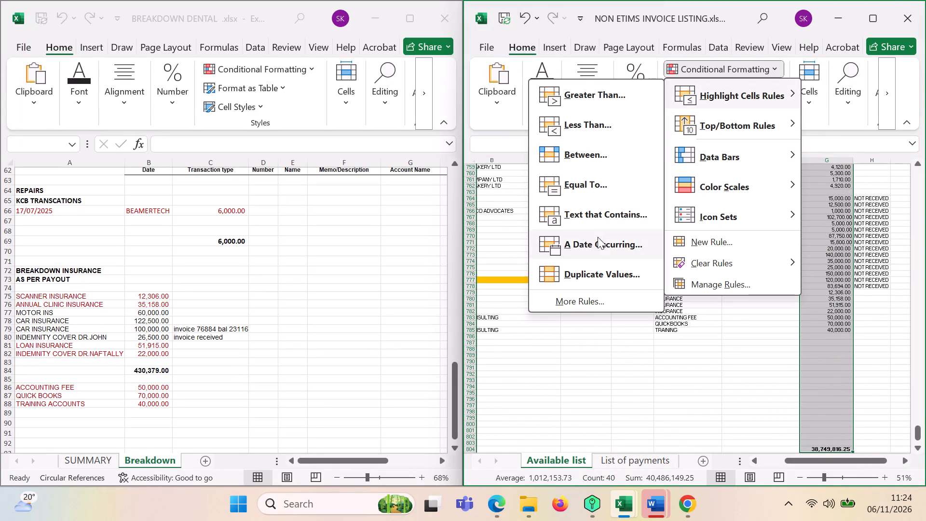
left_click(614, 275)
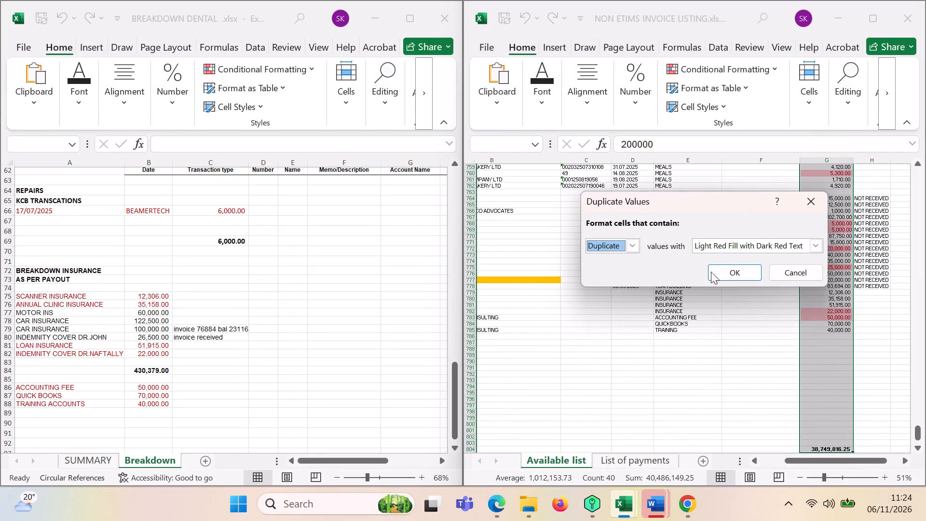
left_click(726, 274)
left_click(877, 456)
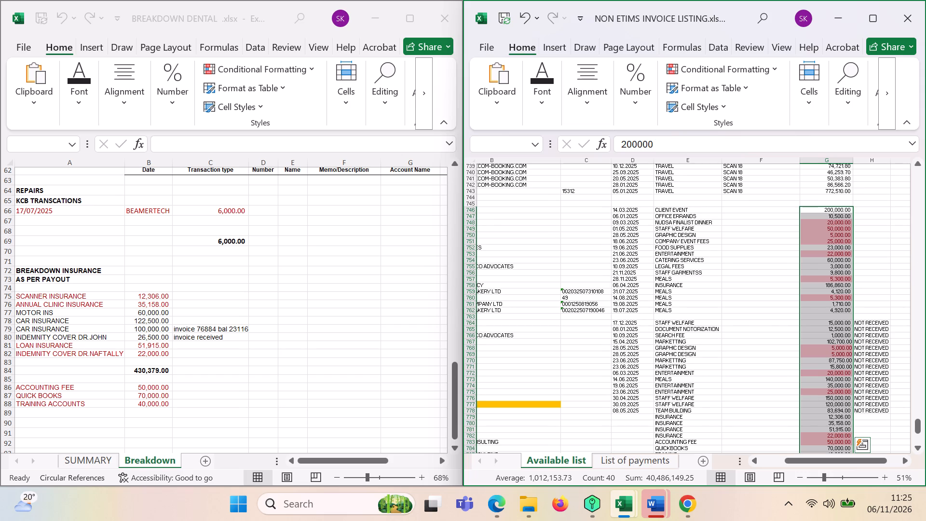
left_click(869, 13)
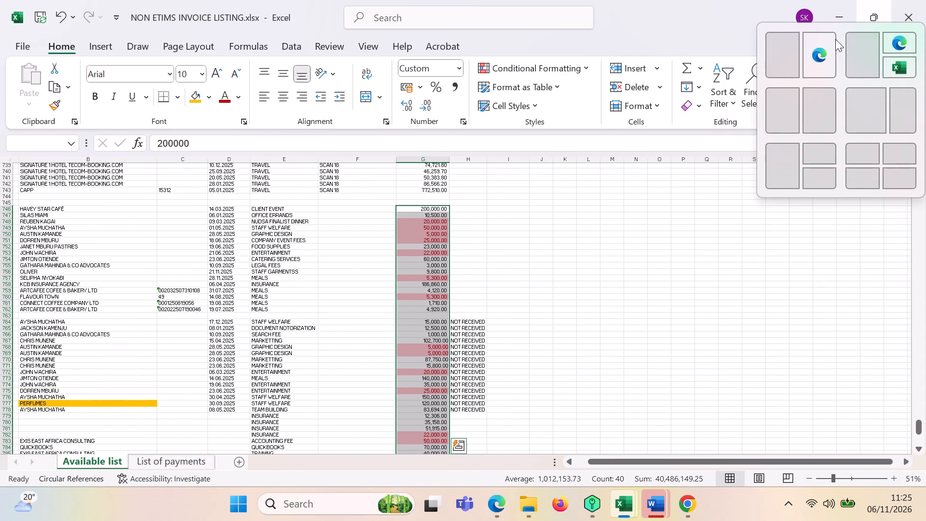
left_click(631, 259)
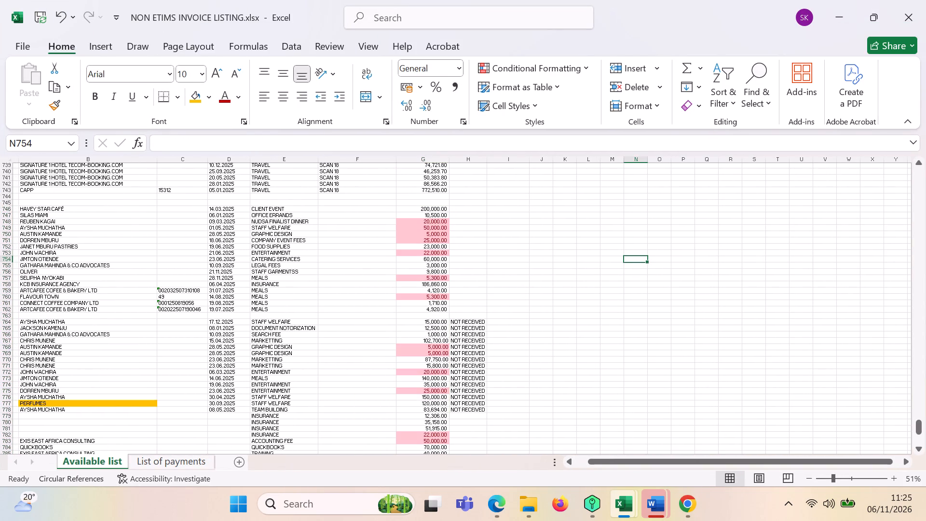
Check the 5,000 graphic design entries against Marketing in the BREAKDOWN DENTAL workbook and delete duplicate row 769 from the invoice listing.
left_click(10, 234)
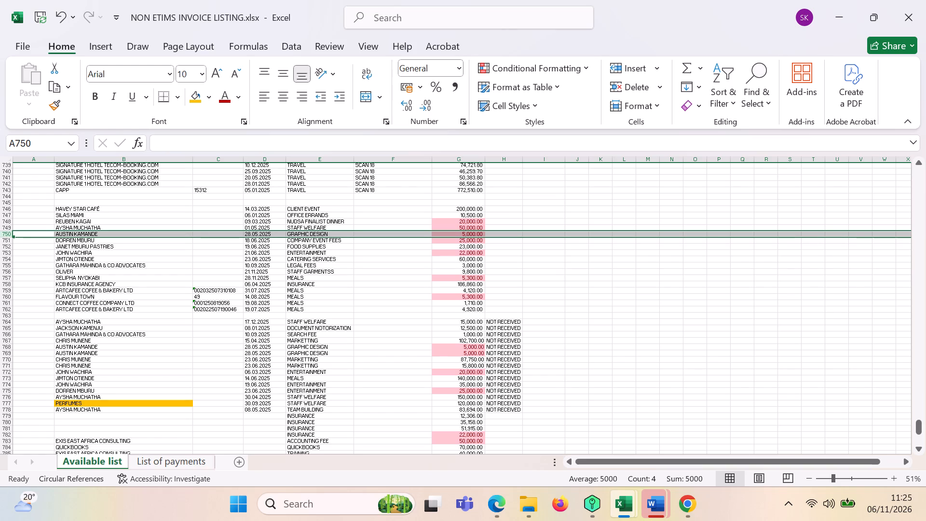
left_click(7, 355)
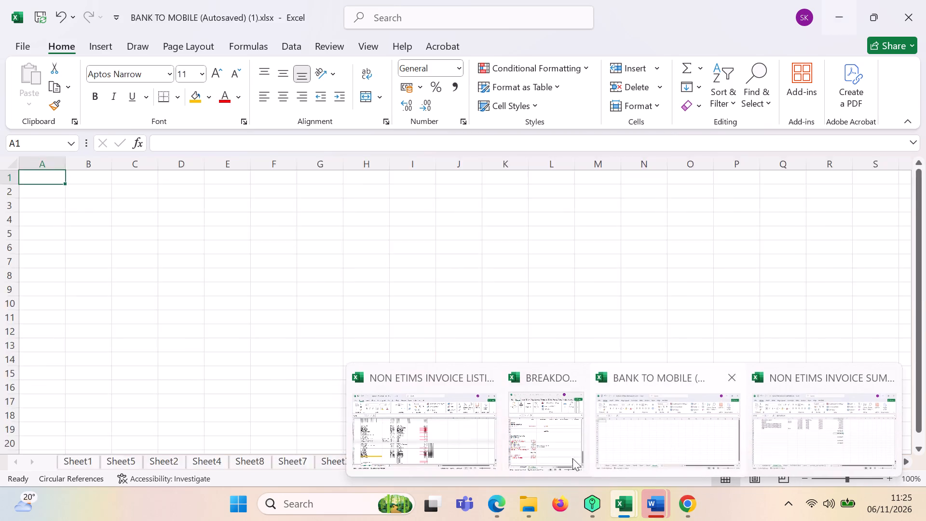
left_click(565, 452)
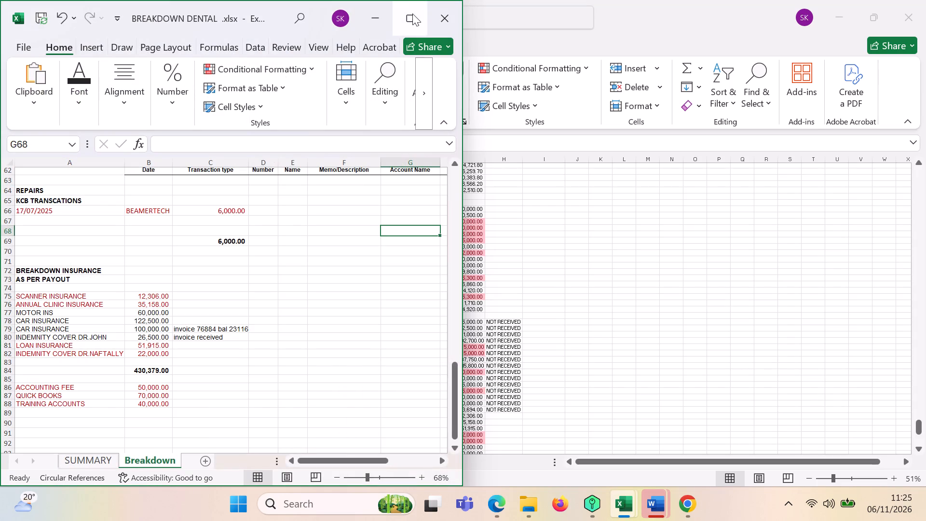
left_click(412, 14)
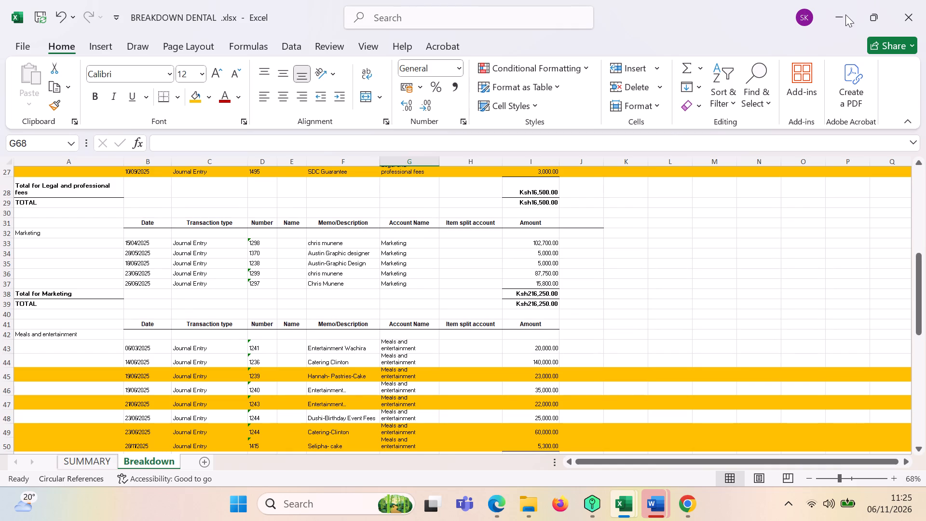
left_click(846, 14)
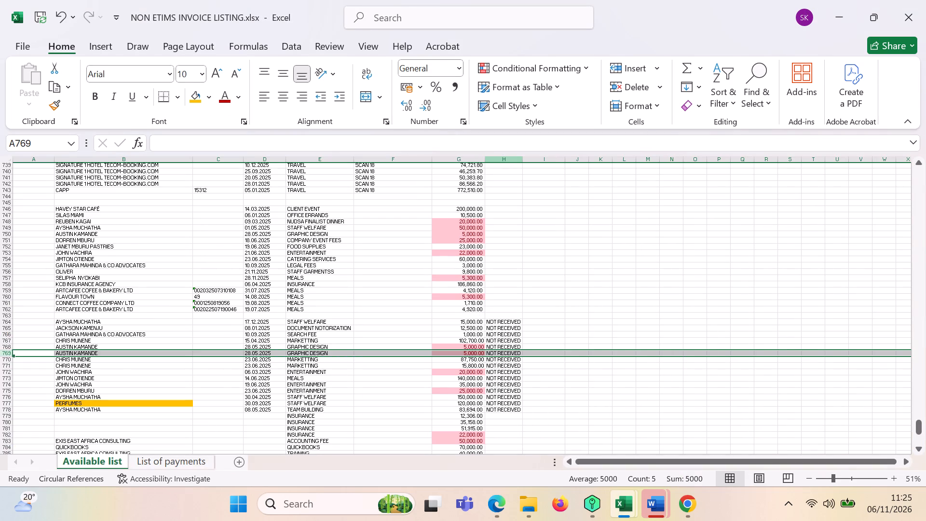
right_click(258, 354)
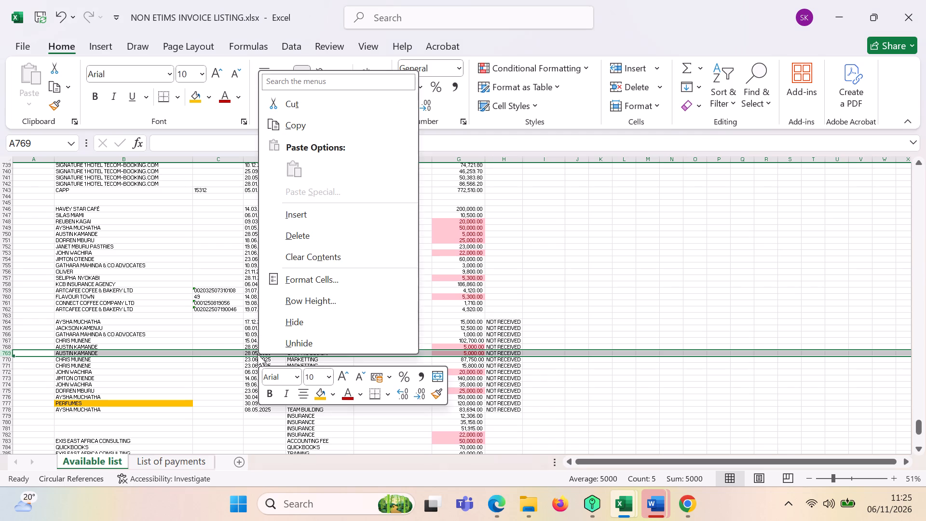
left_click(307, 230)
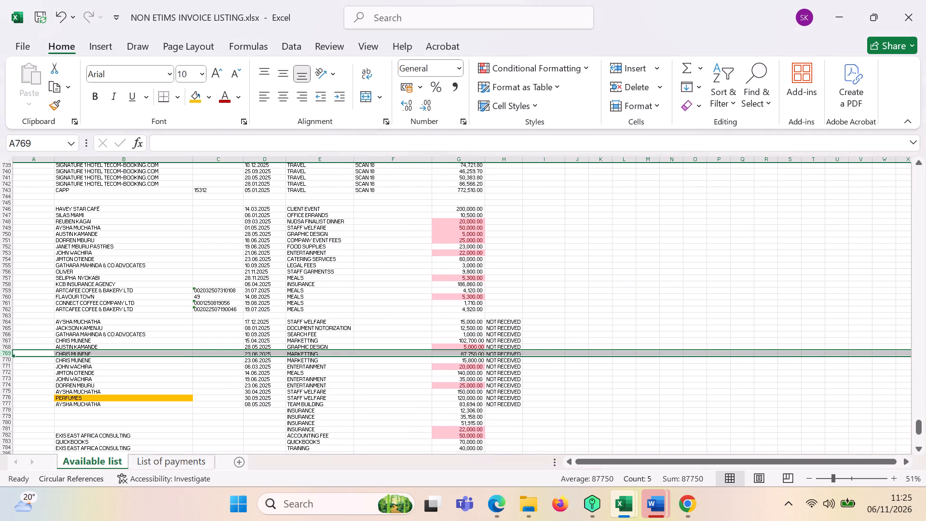
Change the date of the graphic design entry in D768 to 19.06.2025.
left_click(252, 347)
left_click(168, 145)
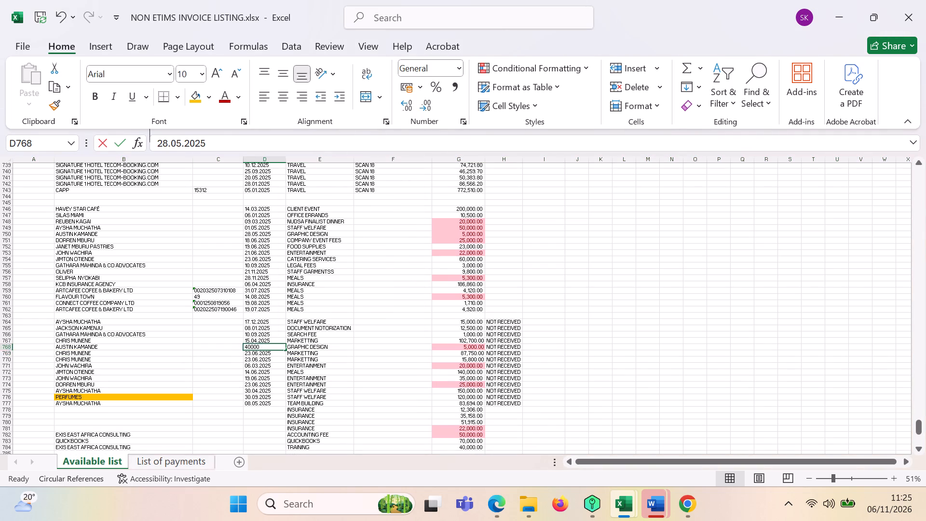
key("BackSpace")
key("BackSpace")
type("19")
left_click(180, 140)
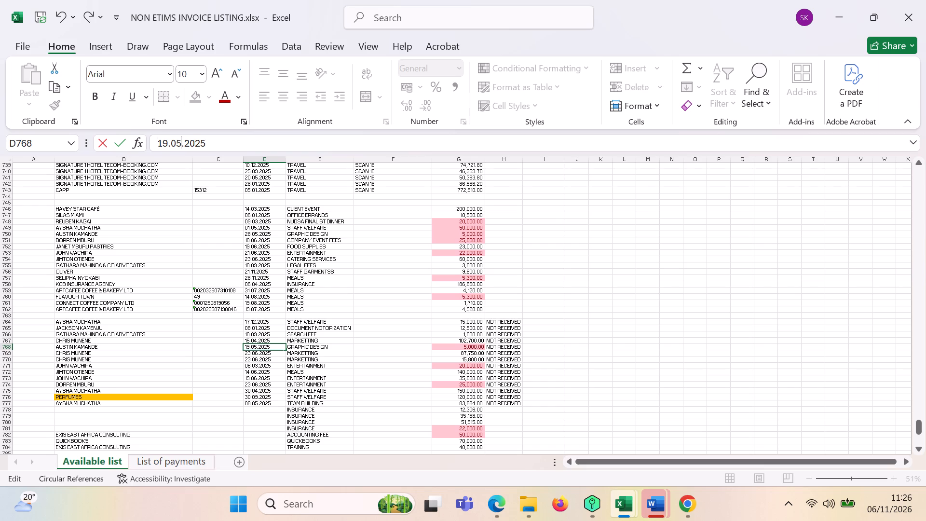
key("BackSpace")
key("6")
left_click(376, 393)
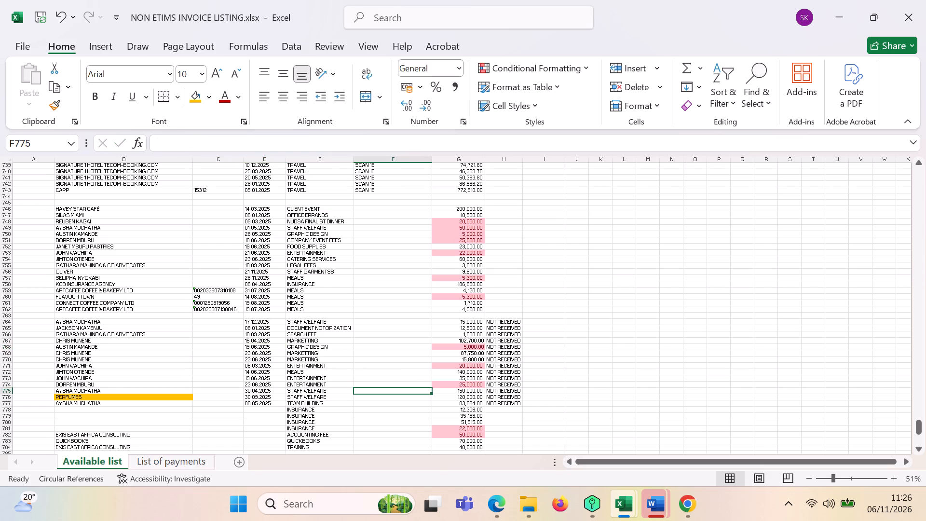
Examine the meals entry in row 772, the insurance entry in row 758 and the combined amounts in G764:G776.
left_click(10, 372)
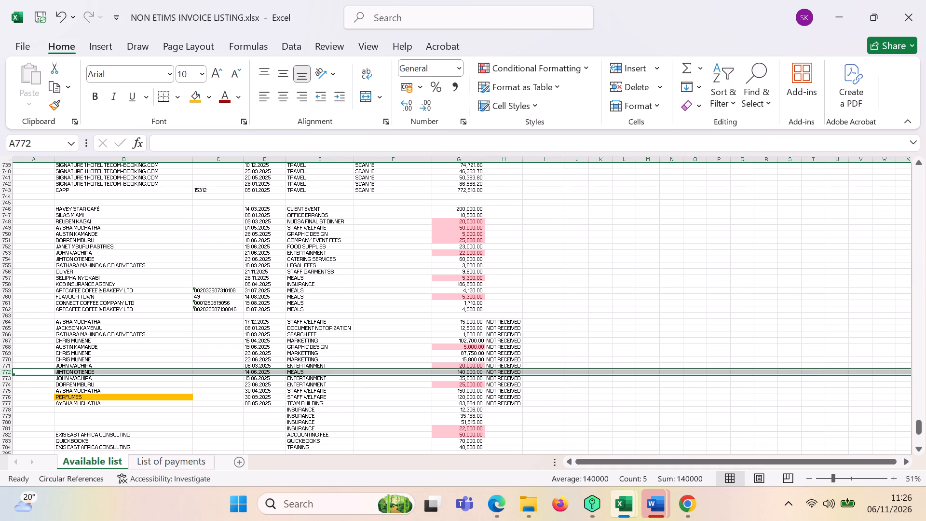
left_click(0, 383)
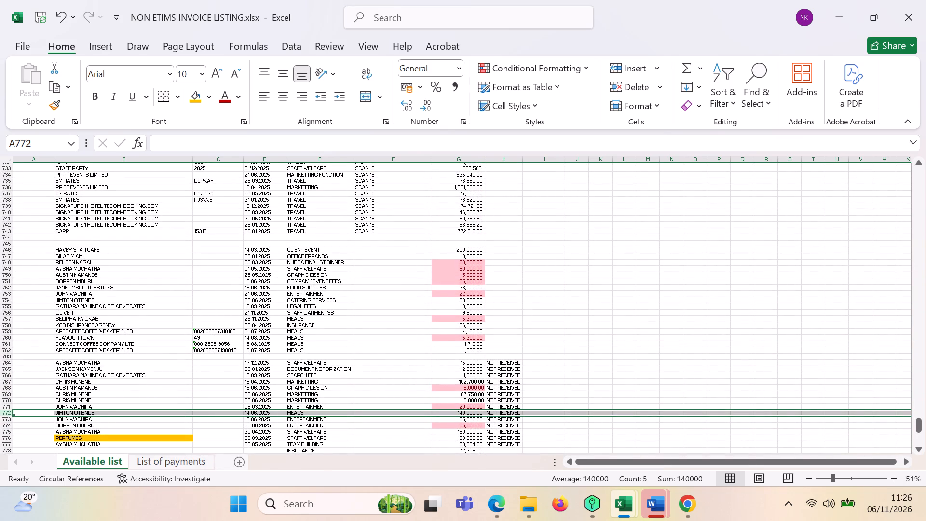
left_click(6, 327)
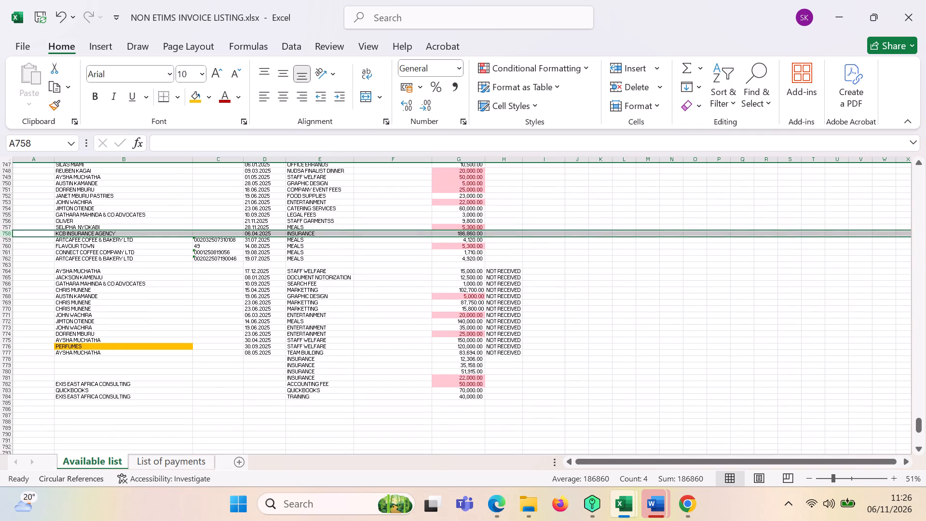
left_click(465, 276)
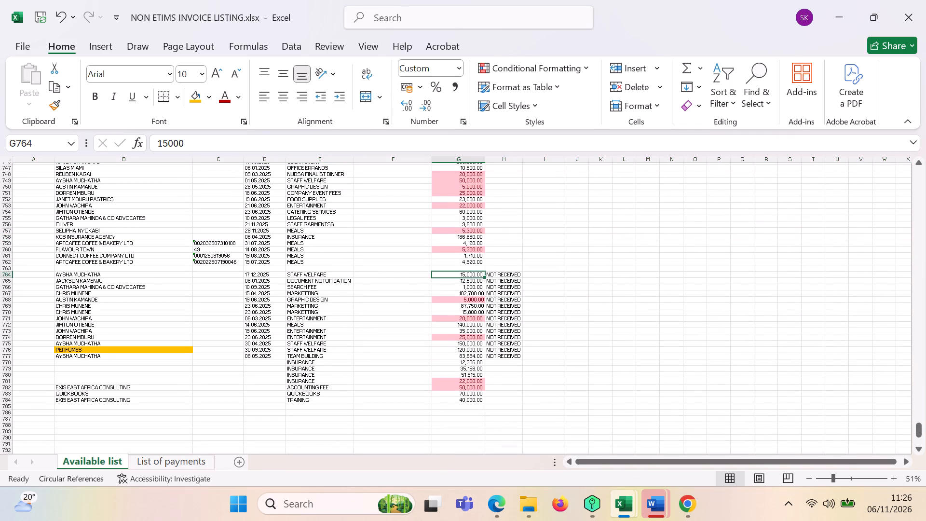
left_click(473, 356, "ctrl")
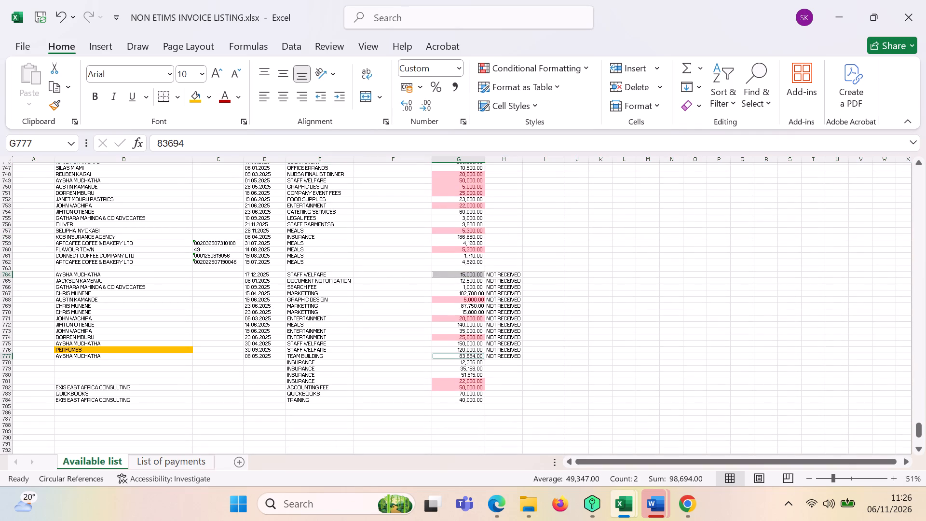
left_click(459, 274)
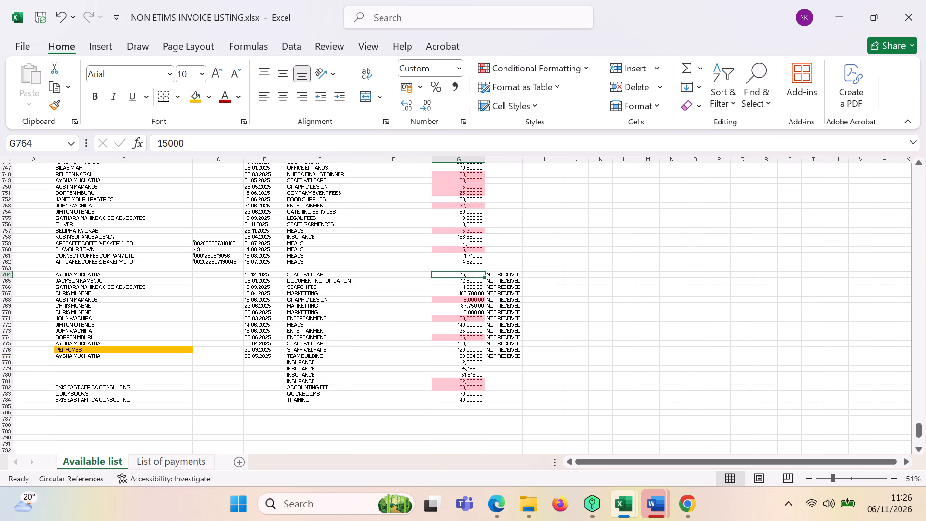
left_click(464, 351, "shift")
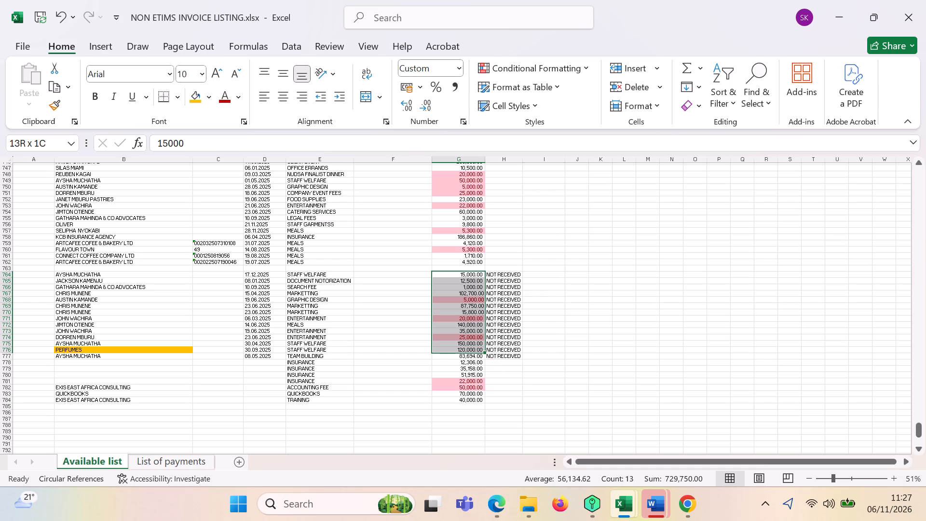
Clear the conditional formatting rules from the whole of column G.
left_click(457, 156)
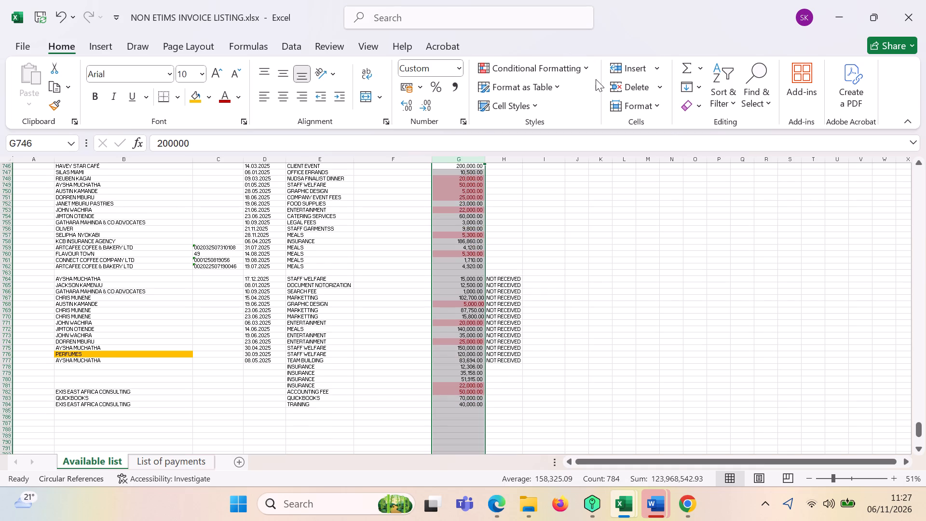
left_click(581, 70)
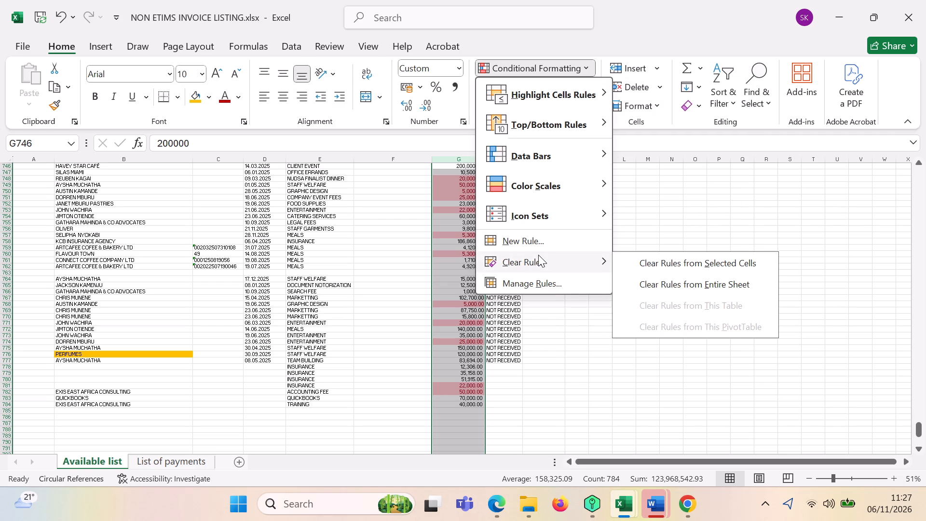
left_click(694, 268)
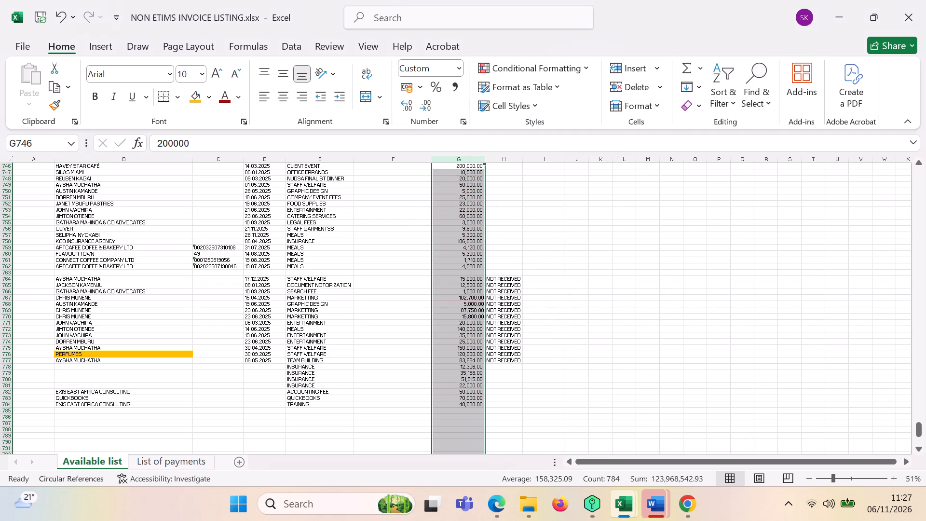
left_click(656, 320)
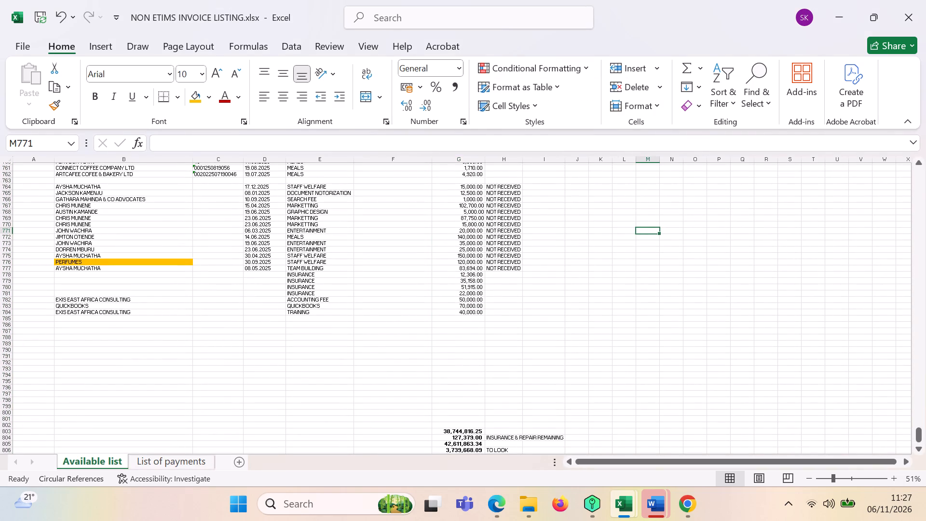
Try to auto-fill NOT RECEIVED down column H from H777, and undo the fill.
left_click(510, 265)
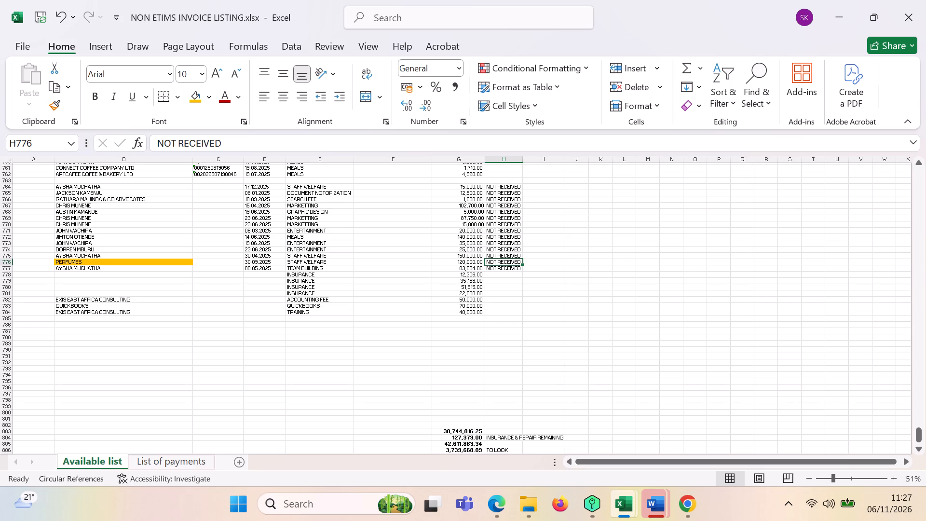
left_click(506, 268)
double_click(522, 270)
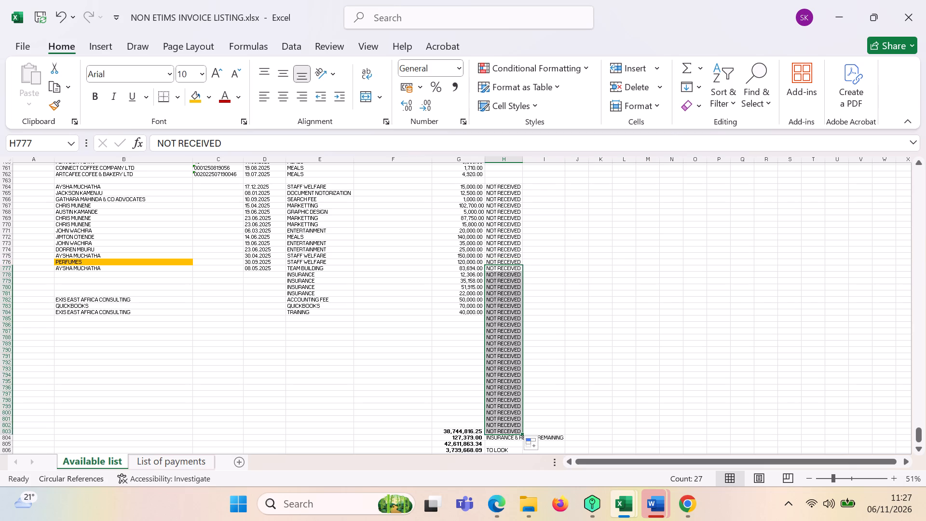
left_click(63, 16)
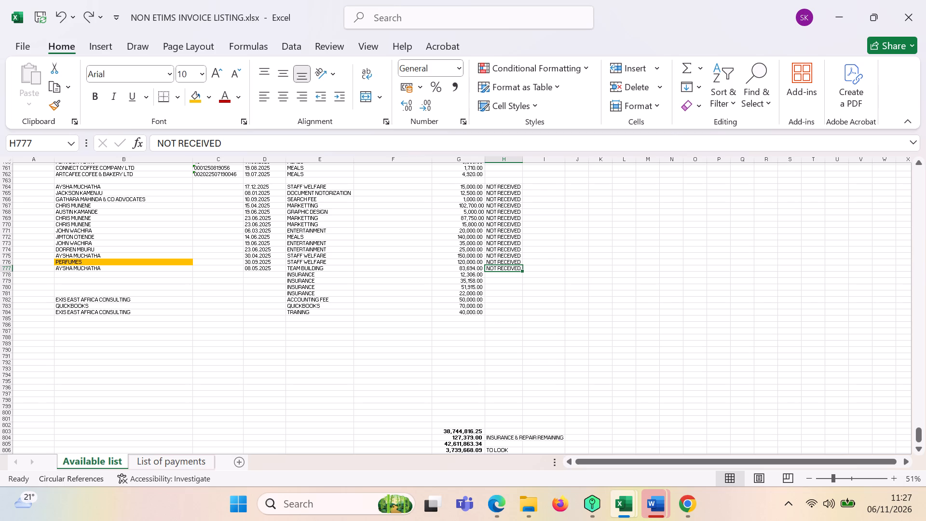
Fill NOT RECEIVED from H777 down through H784, covering the insurance, accounting fee, QuickBooks and training rows.
left_click_drag(521, 271, 518, 304)
left_click(518, 304)
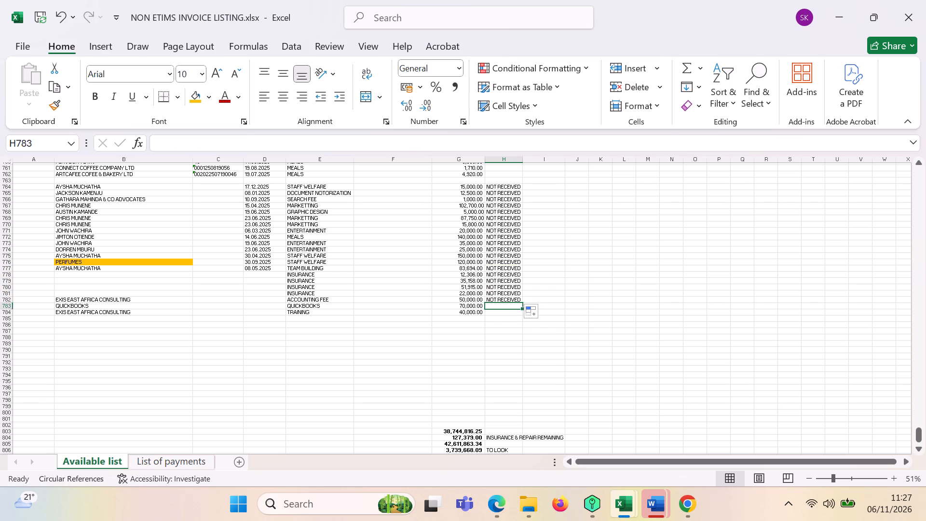
left_click(517, 301)
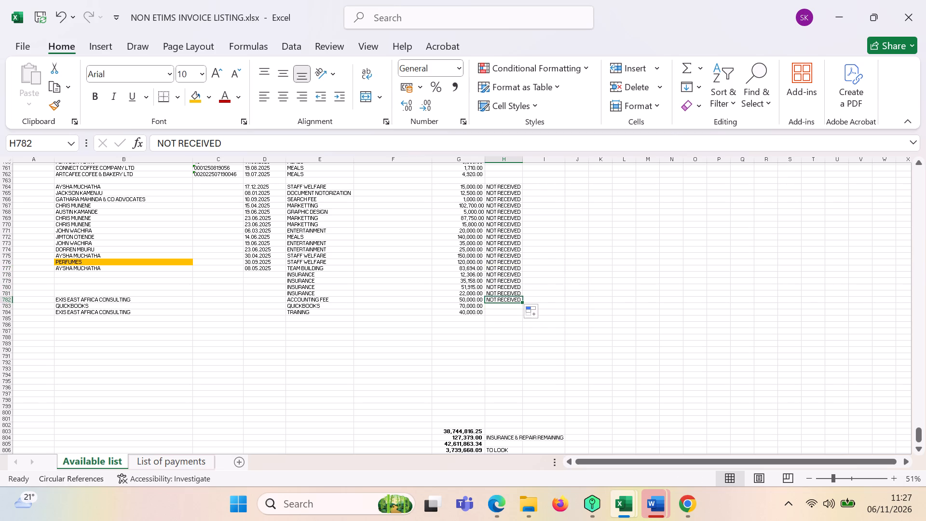
left_click_drag(521, 300, 520, 315)
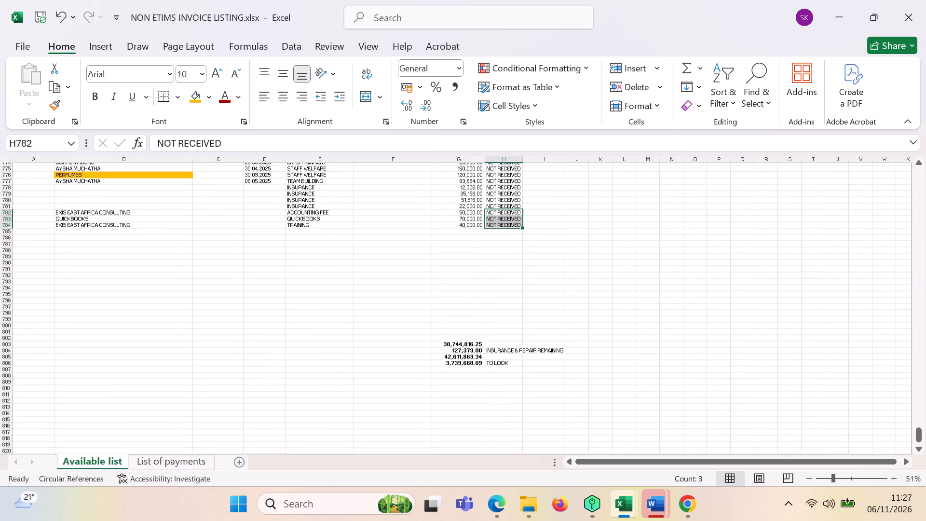
Clear the 127,379 amount in G804 and its INSURANCE & REPAIR REMAINING label in H804, and check the summary formulas in G803 and G806.
left_click(472, 333)
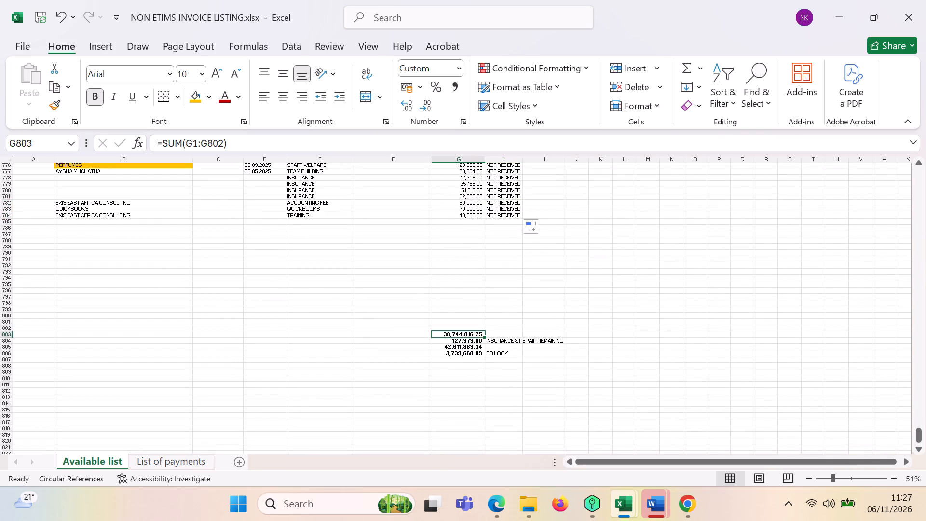
left_click(471, 343)
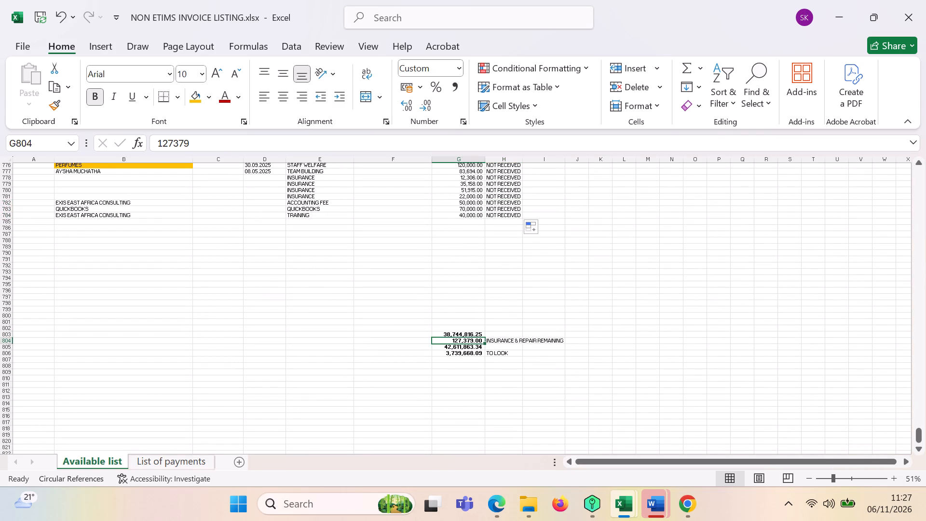
key("Delete")
left_click(511, 342)
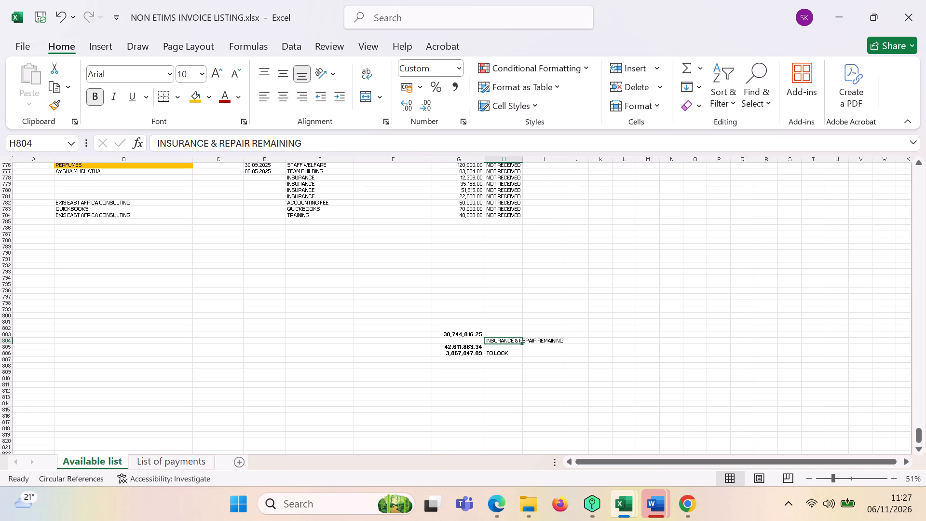
key("Delete")
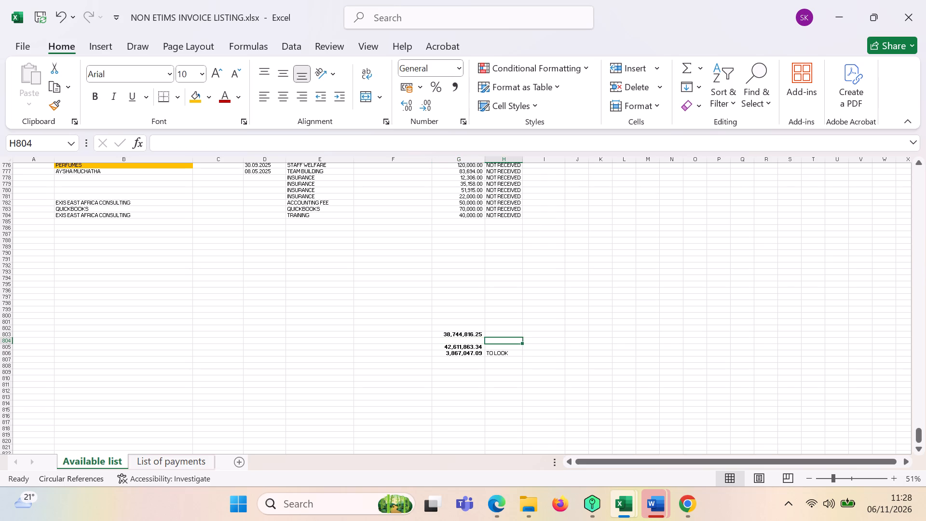
left_click(458, 334)
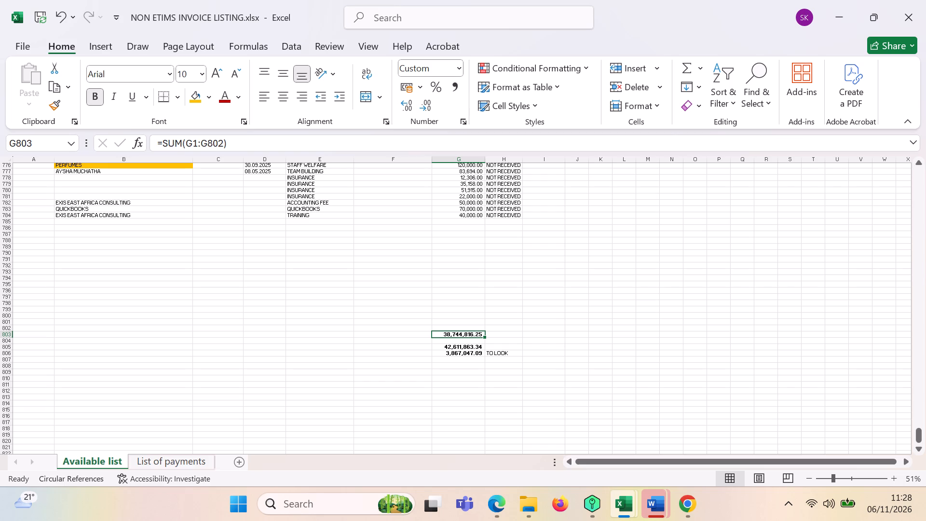
left_click(7, 329)
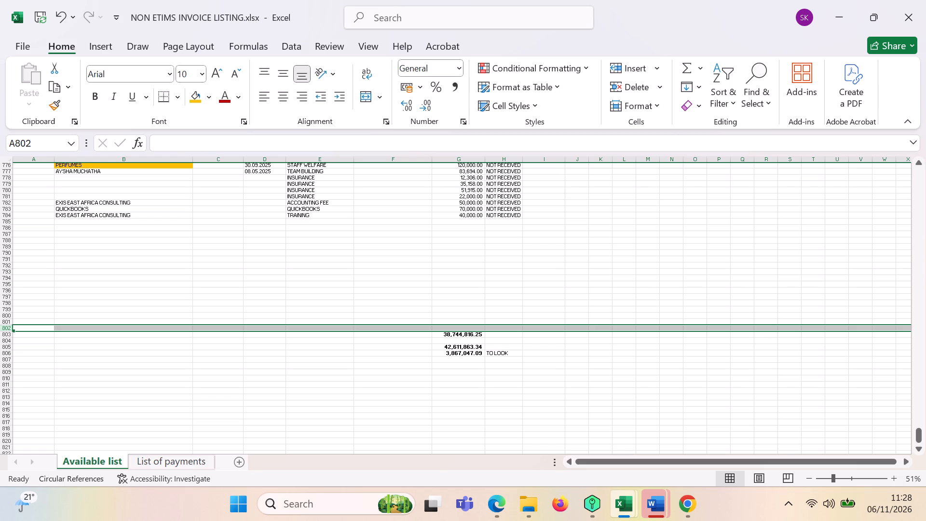
left_click(463, 355)
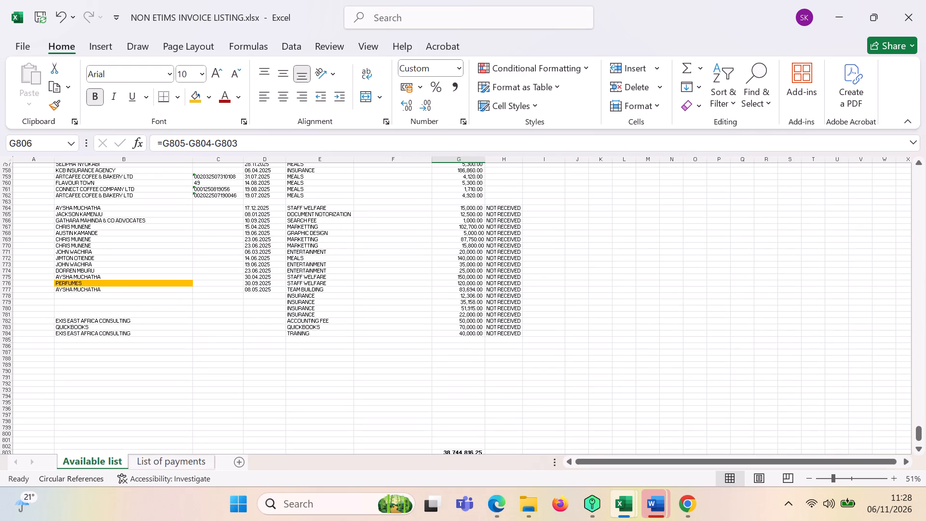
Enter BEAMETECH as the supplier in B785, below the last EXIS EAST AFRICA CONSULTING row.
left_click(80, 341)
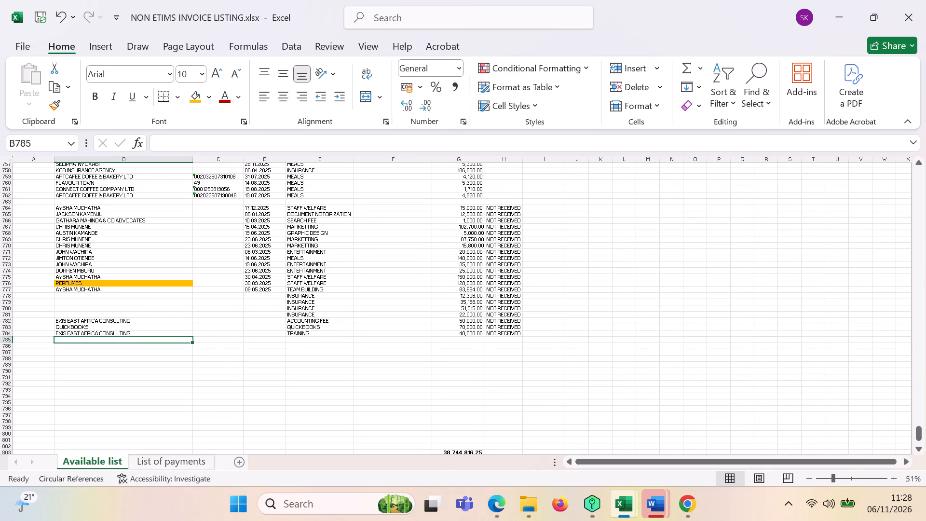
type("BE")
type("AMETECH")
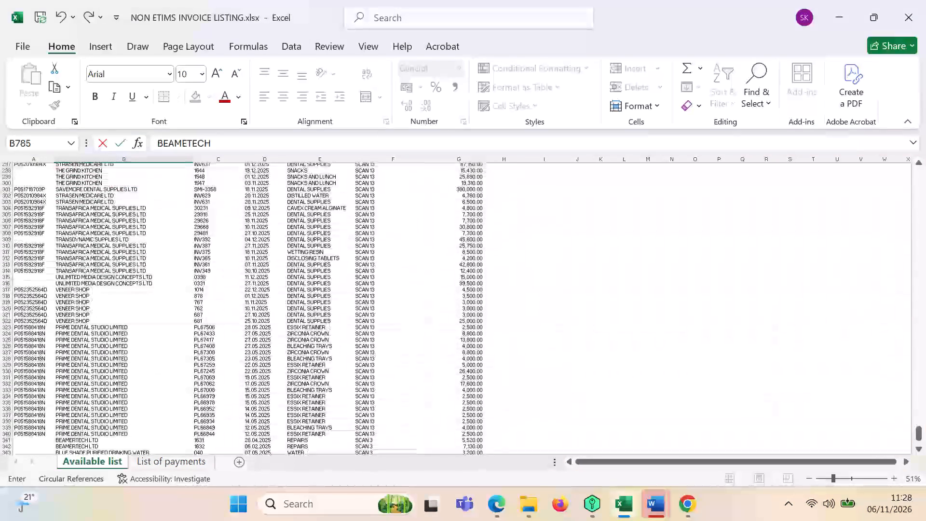
Copy the supplier name BEAMERTECH LTD from A196 of the List of payments sheet into B785 of the Available list sheet.
left_click(162, 460)
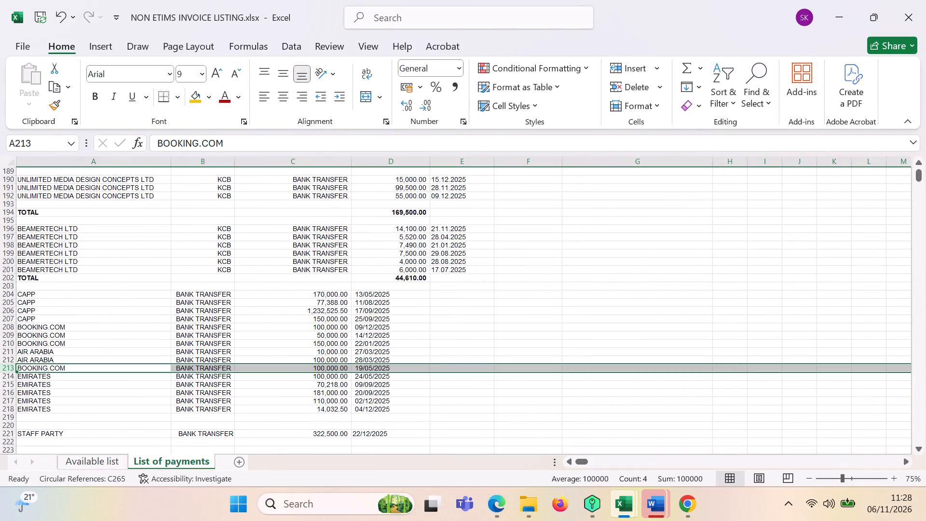
left_click(38, 232)
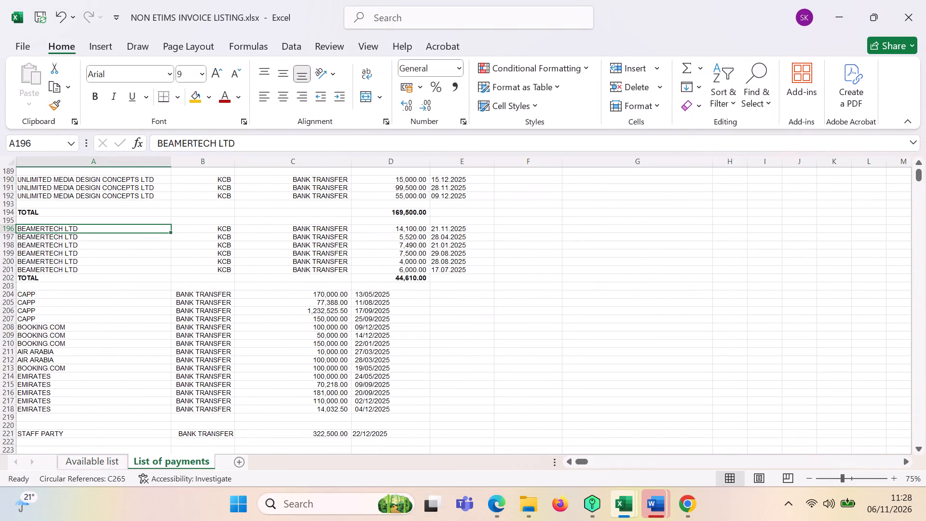
key("ctrl+c")
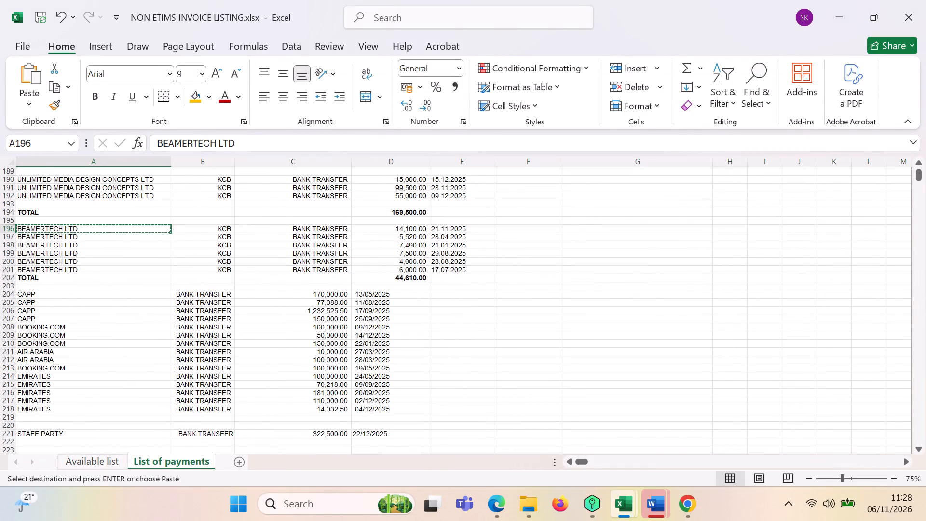
left_click(83, 462)
left_click(262, 334)
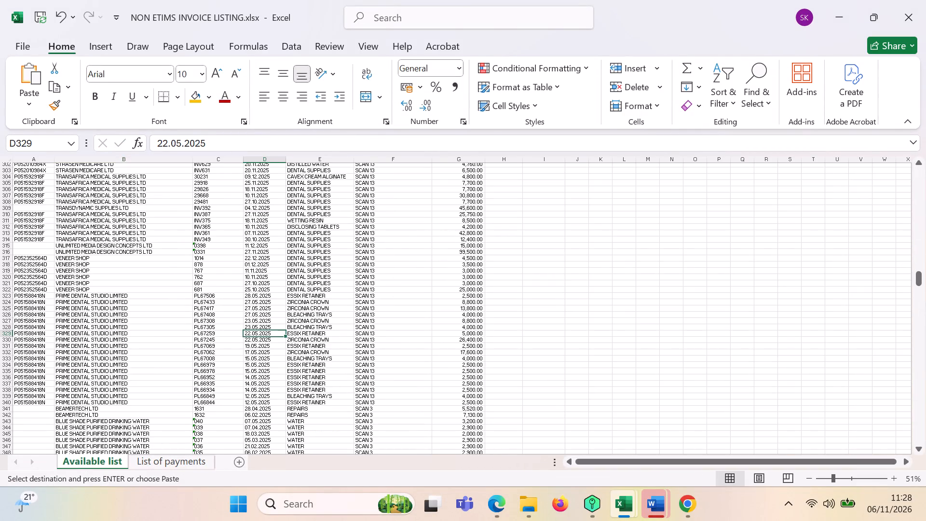
key("ctrl+shift+Down")
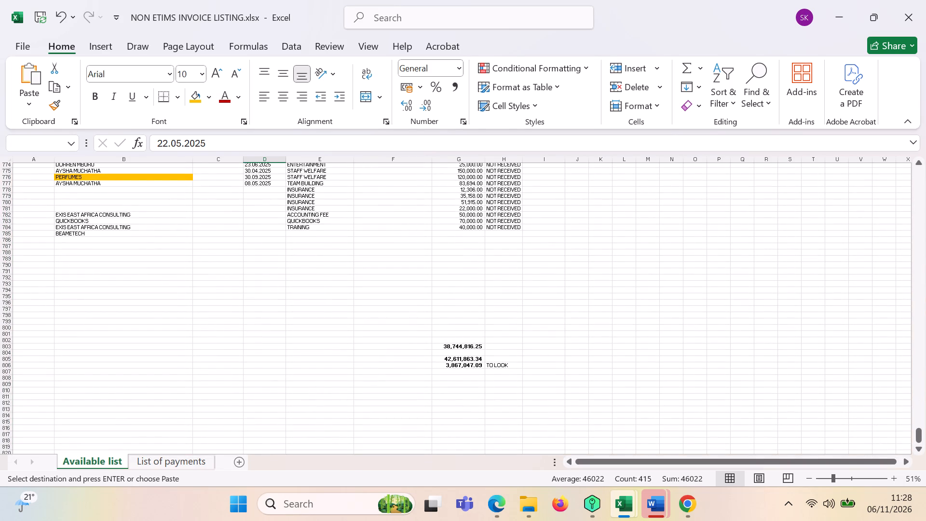
left_click(82, 234)
key("ctrl+v")
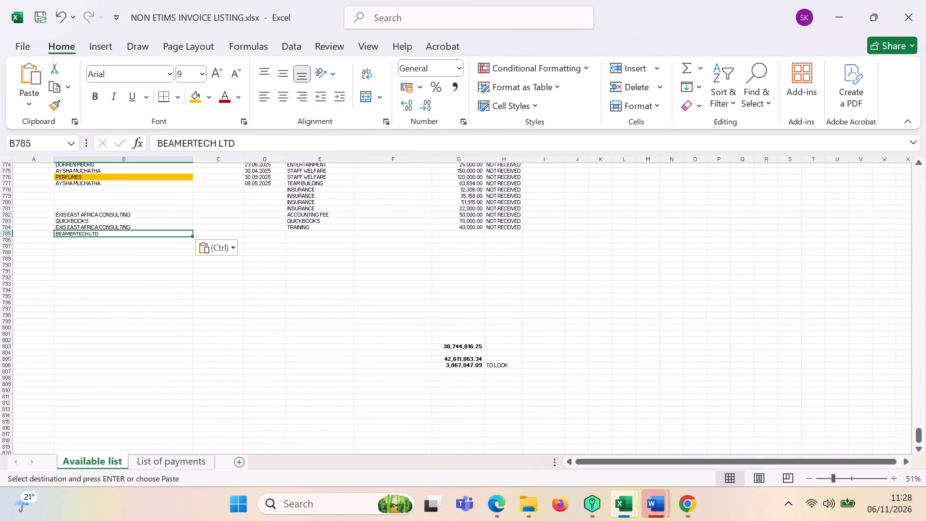
Complete the BEAMERTECH LTD row 785 with description REPAIRS, amount 6000 and status NOT RECEIVED.
left_click(306, 234)
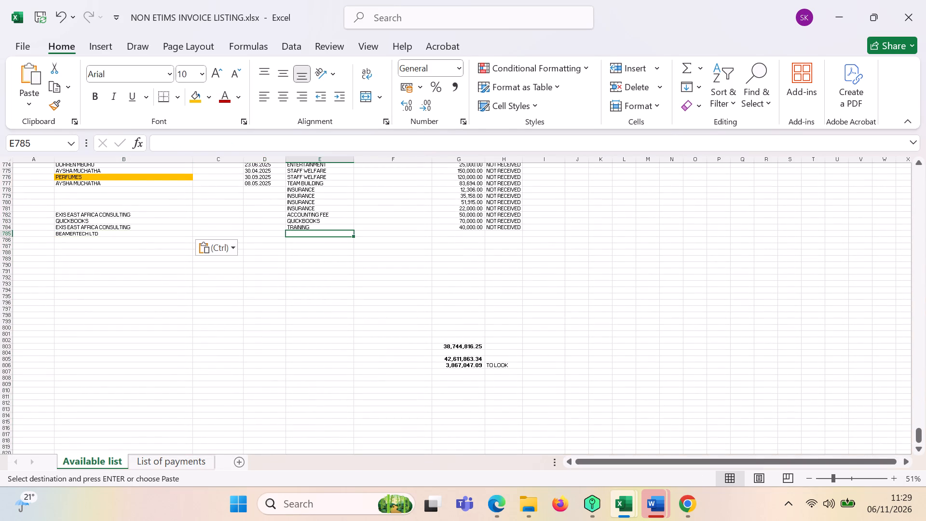
type("REPAIRS")
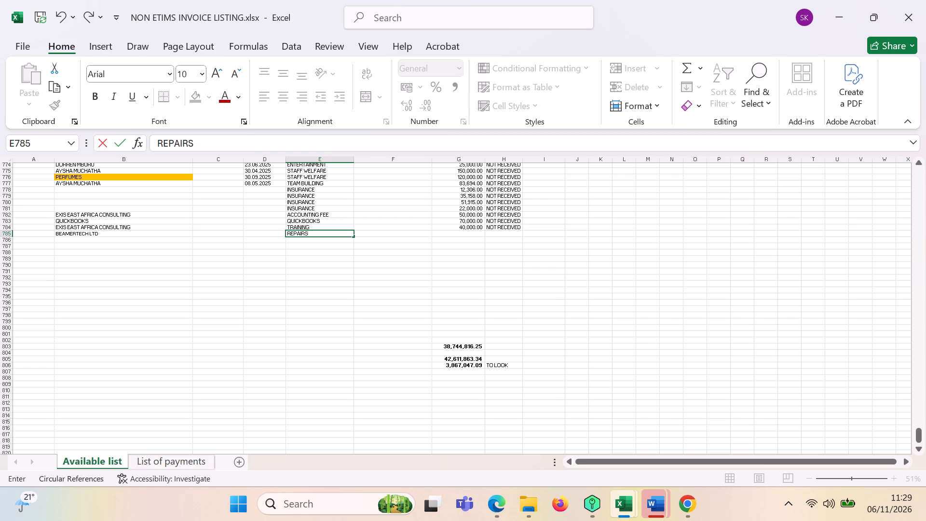
left_click(461, 234)
type("6000")
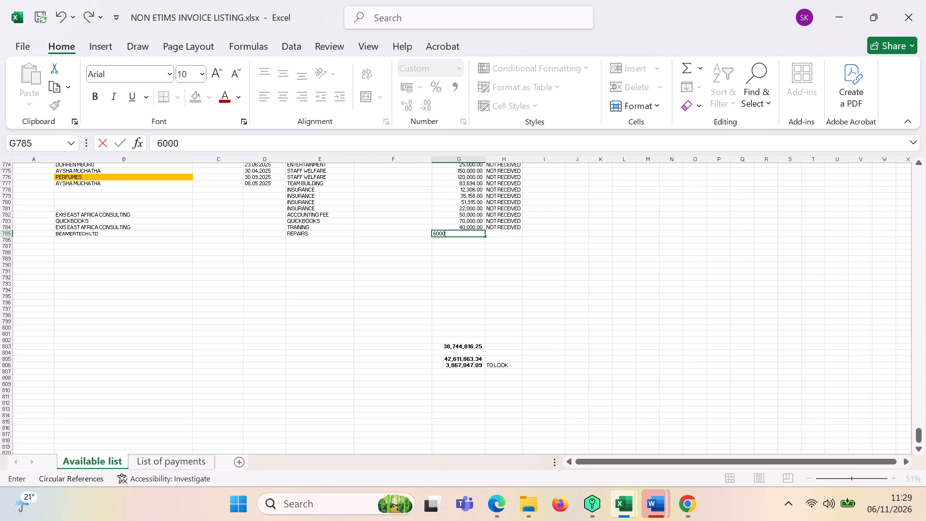
left_click(541, 247)
left_click(503, 224)
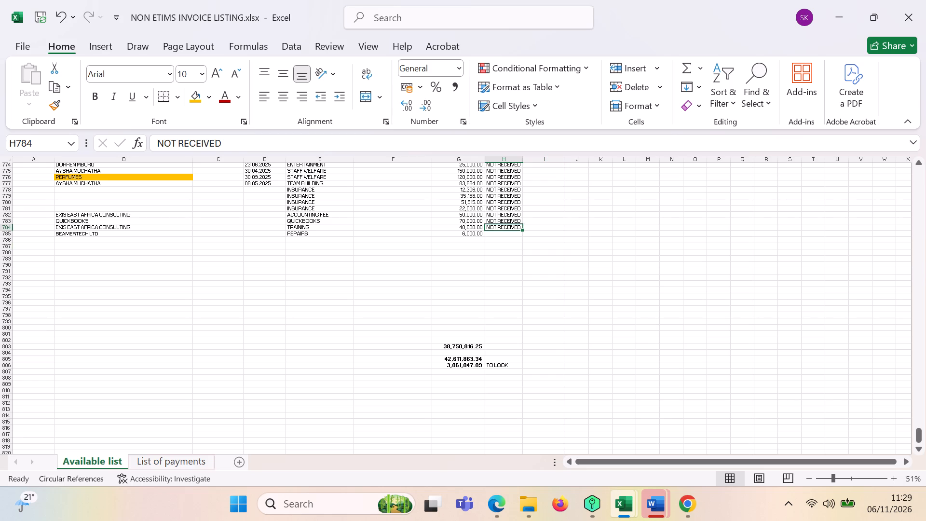
left_click(522, 234)
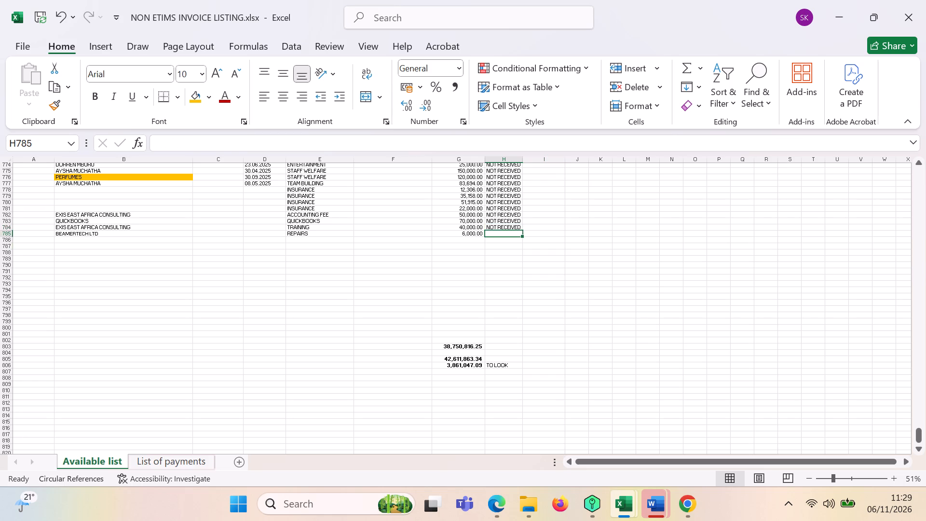
key("n")
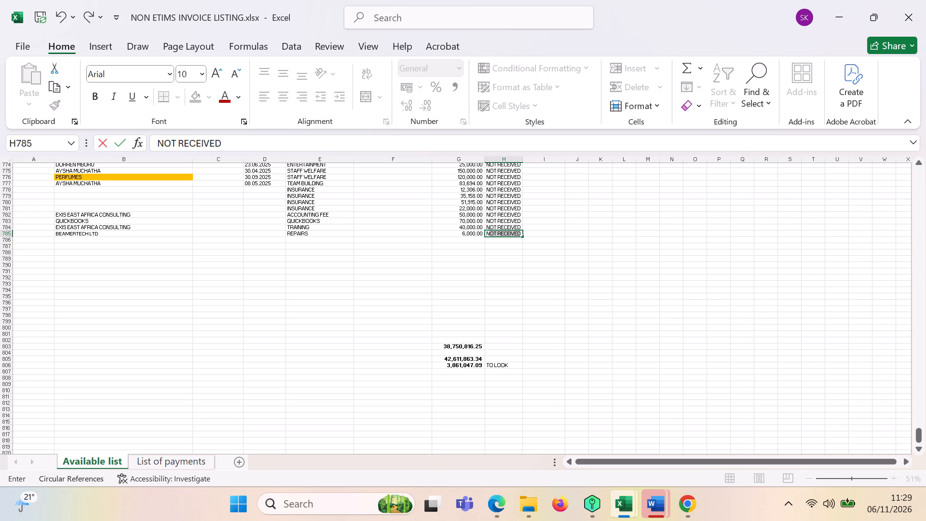
left_click(386, 260)
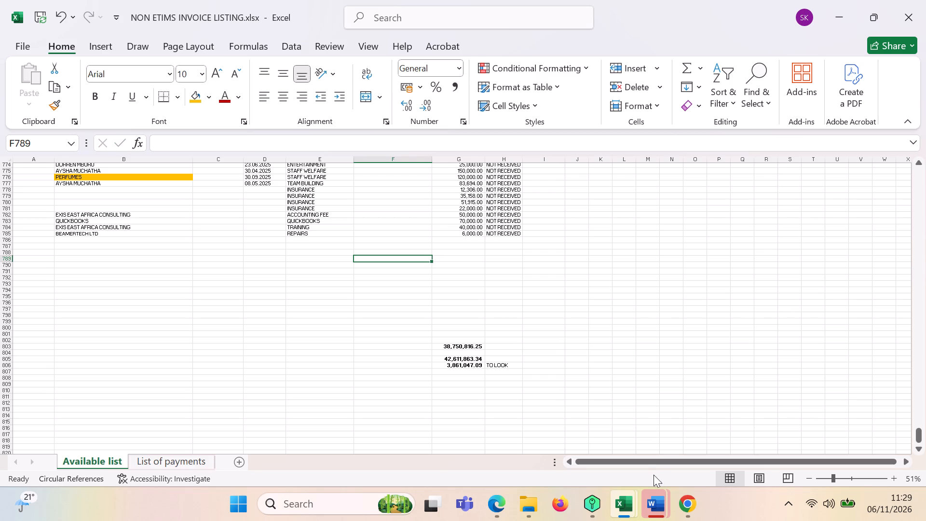
Switch to QuickBooks in the Edge browser and change the client company to Theme Dental Spa Limited.
left_click(500, 502)
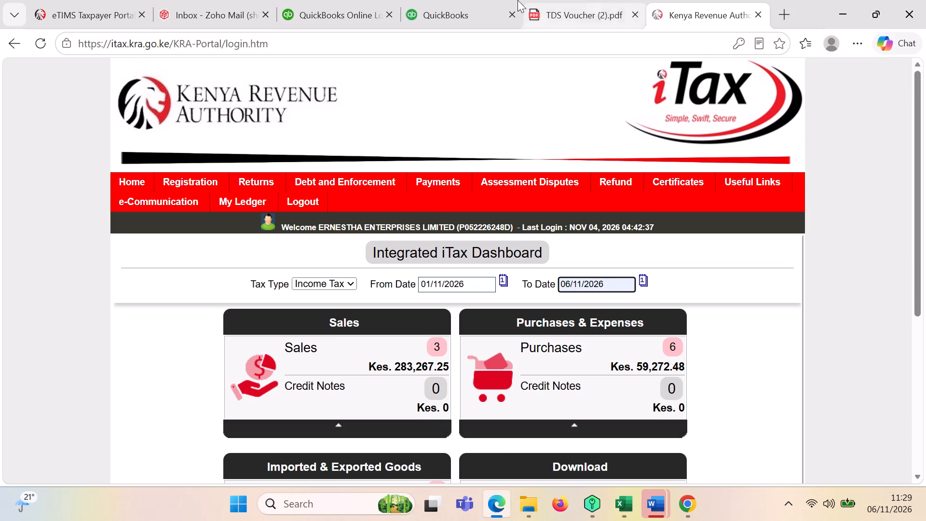
left_click(432, 17)
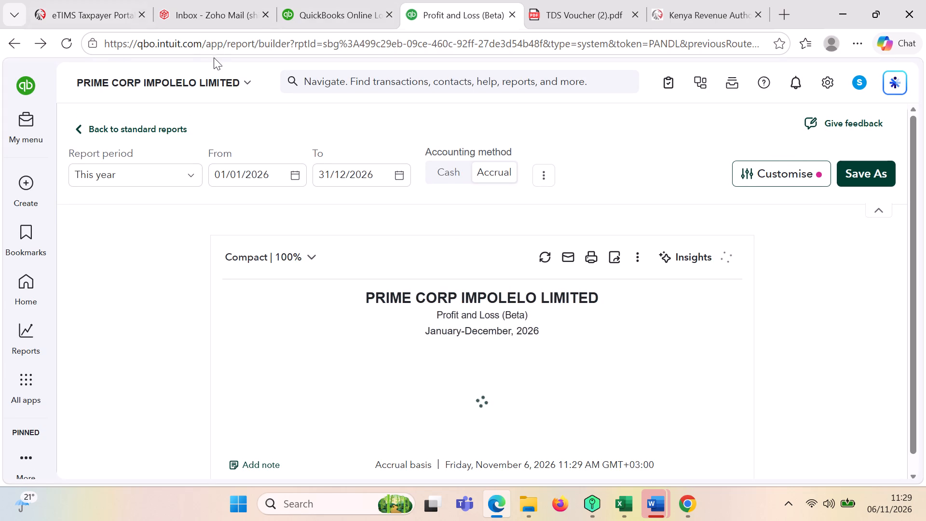
left_click(217, 77)
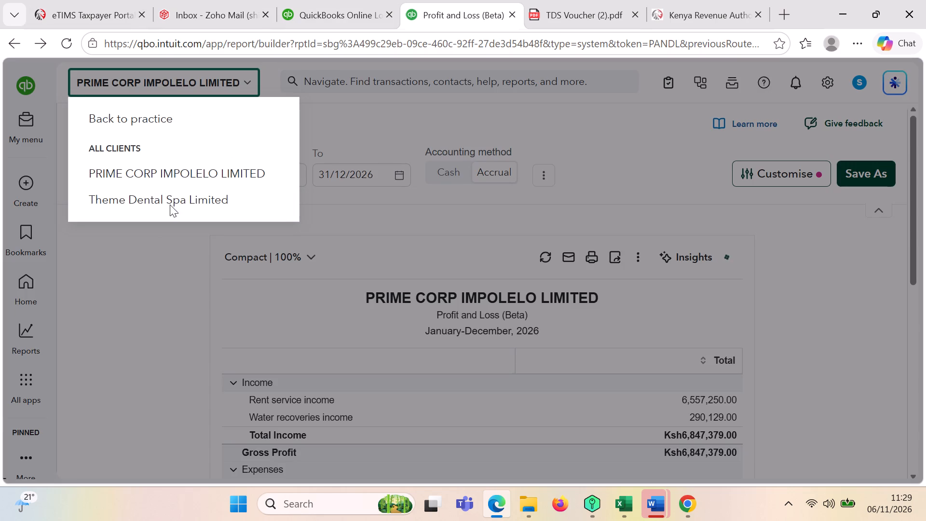
left_click(178, 191)
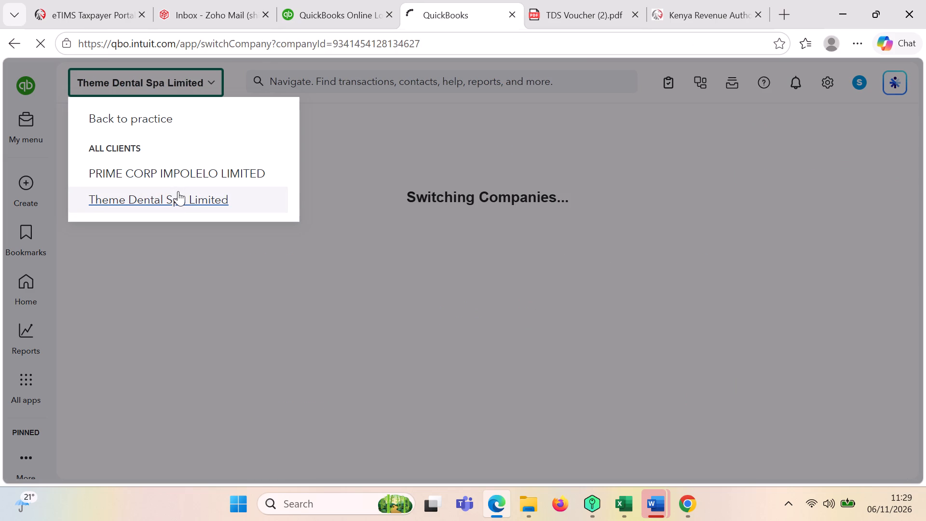
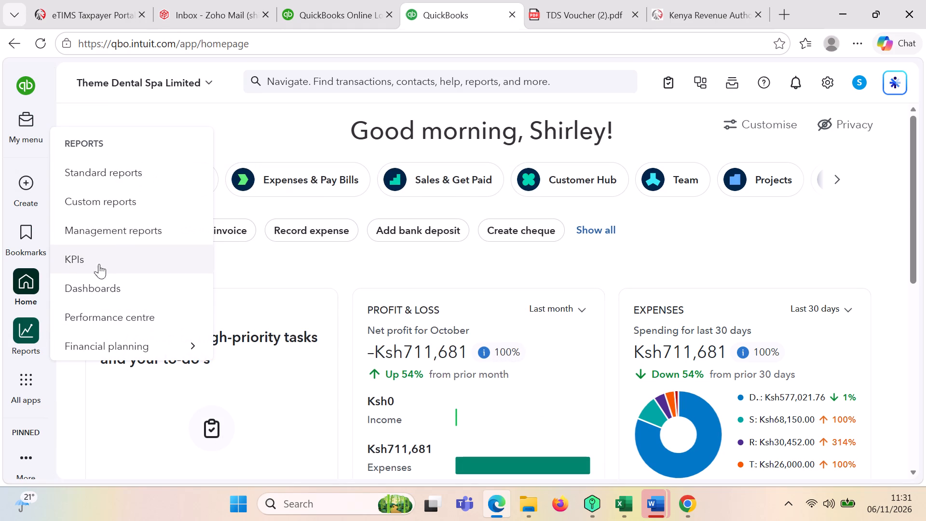
Open the Profit and Loss report for Theme Dental Spa Limited from the standard reports.
left_click(129, 171)
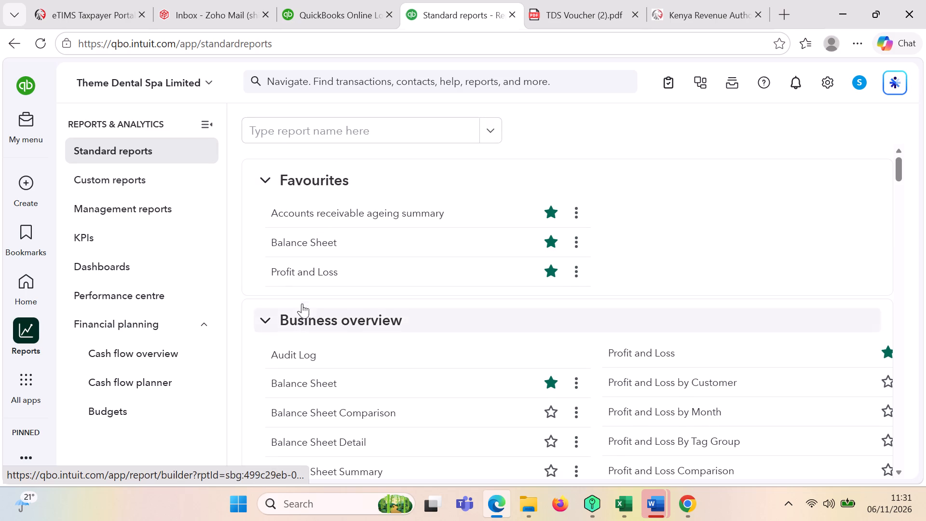
left_click(307, 273)
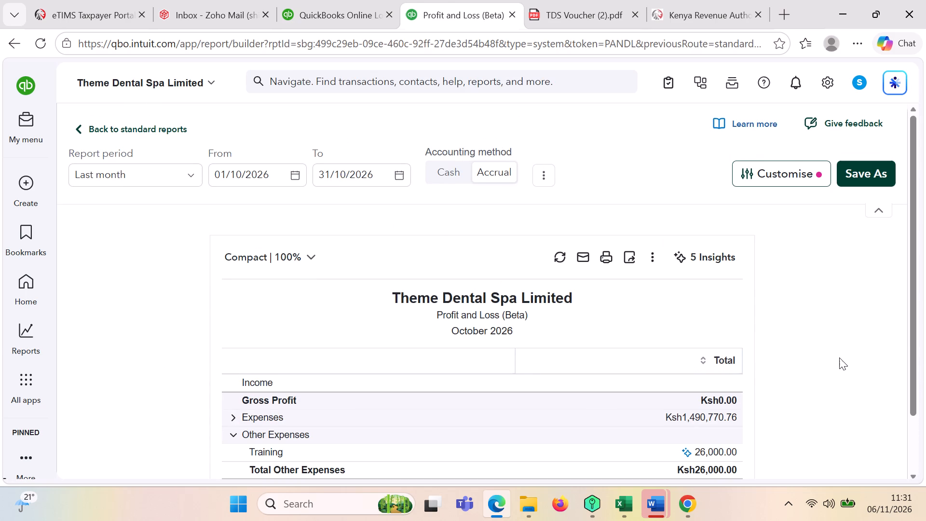
triple_click(914, 478)
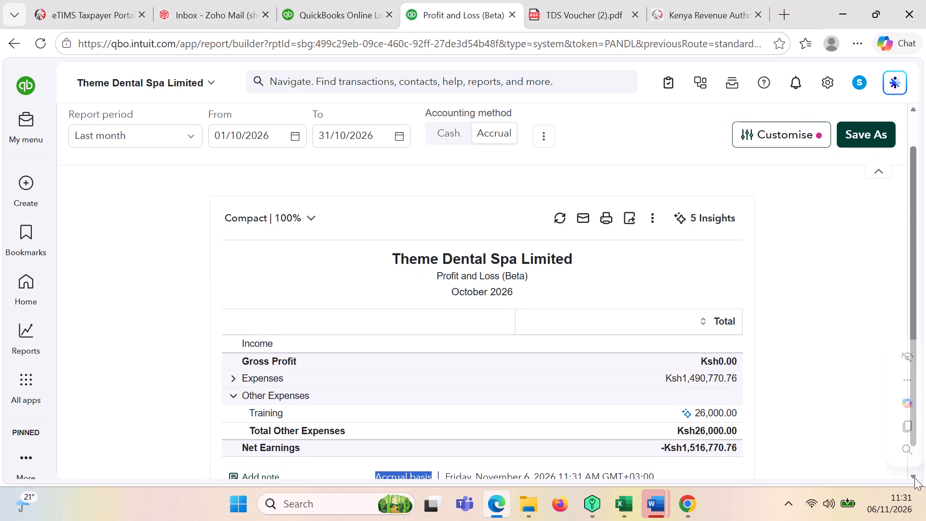
triple_click(914, 478)
left_click(914, 478)
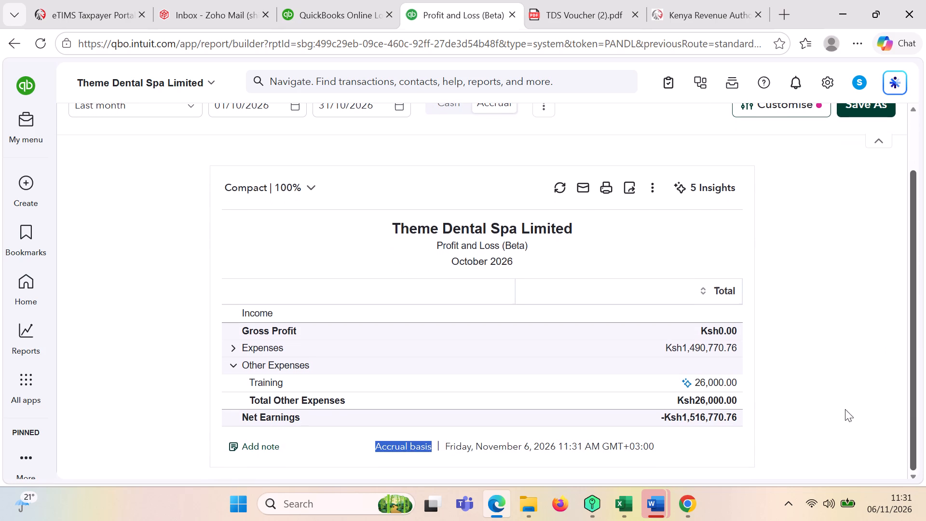
Set the Profit and Loss report period to Last year.
left_click(192, 113)
left_click(192, 113)
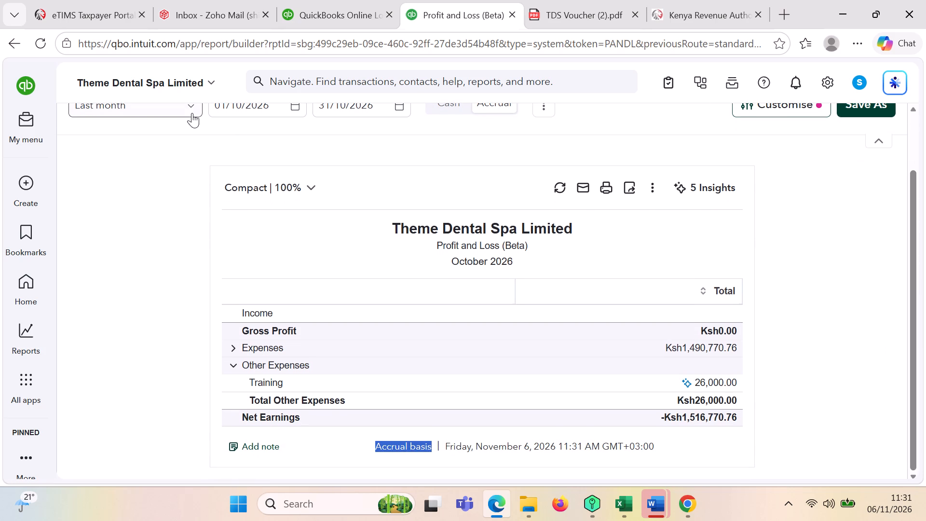
left_click(190, 103)
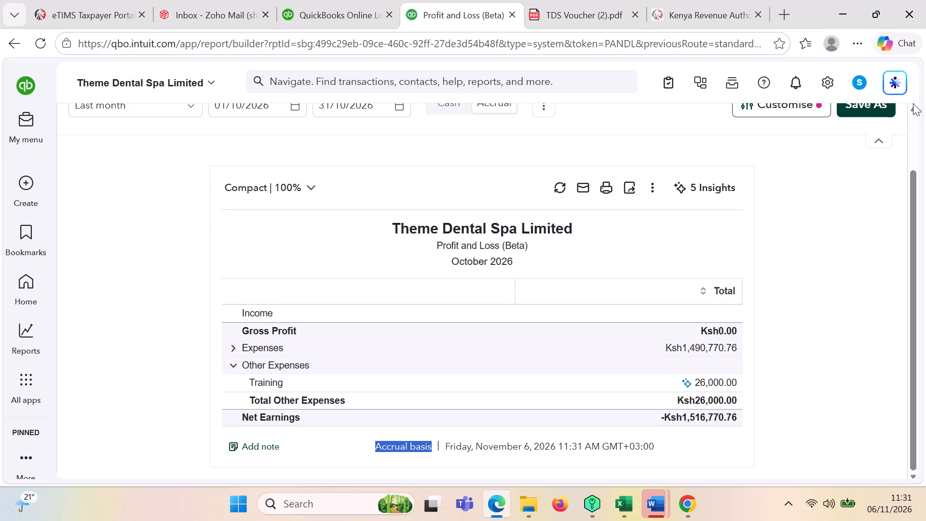
triple_click(913, 106)
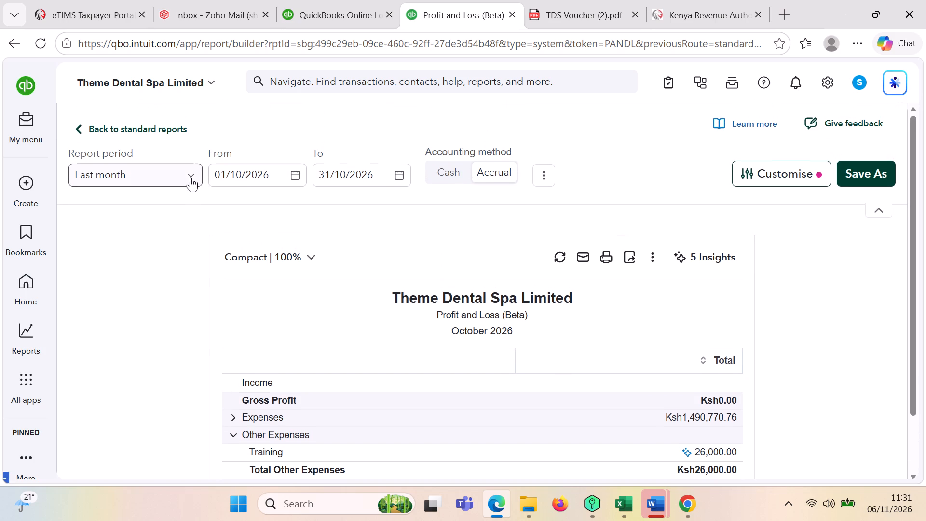
left_click(191, 177)
double_click(191, 177)
left_click(191, 177)
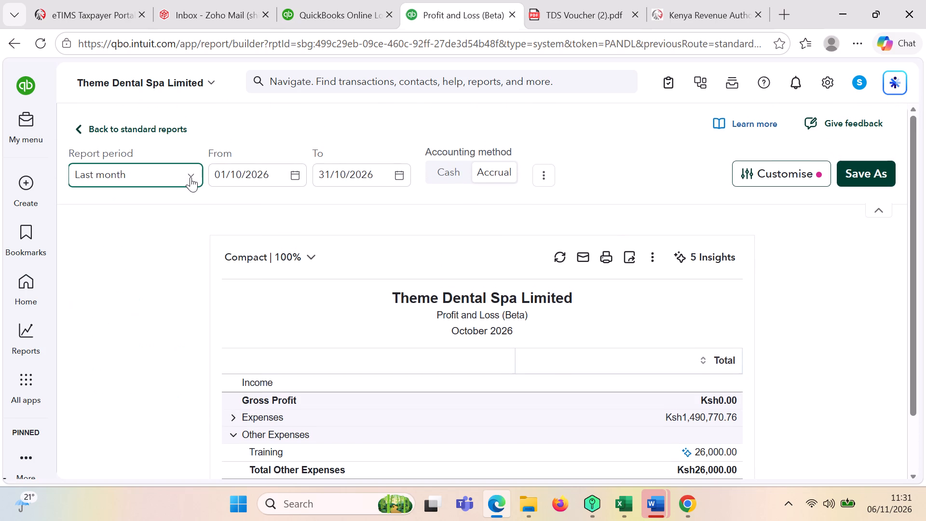
left_click(191, 177)
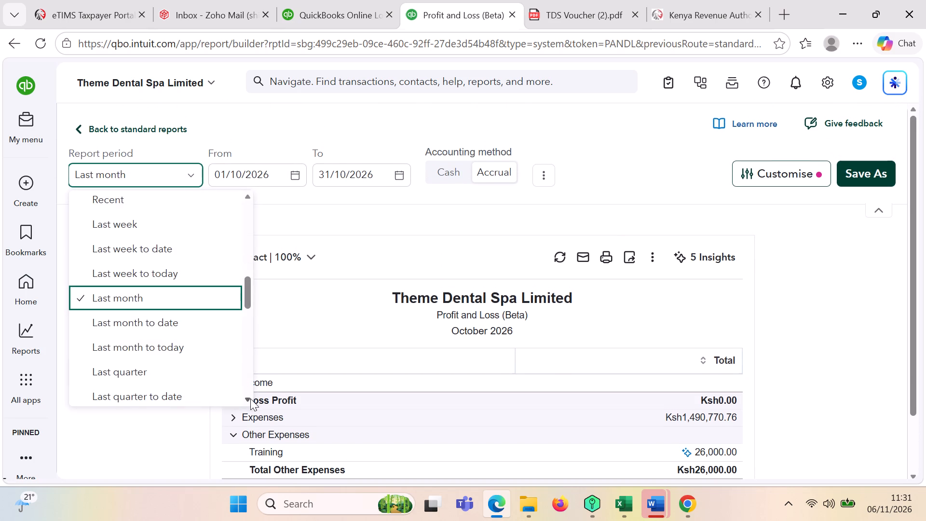
triple_click(249, 399)
double_click(249, 399)
left_click_drag(249, 399, 133, 335)
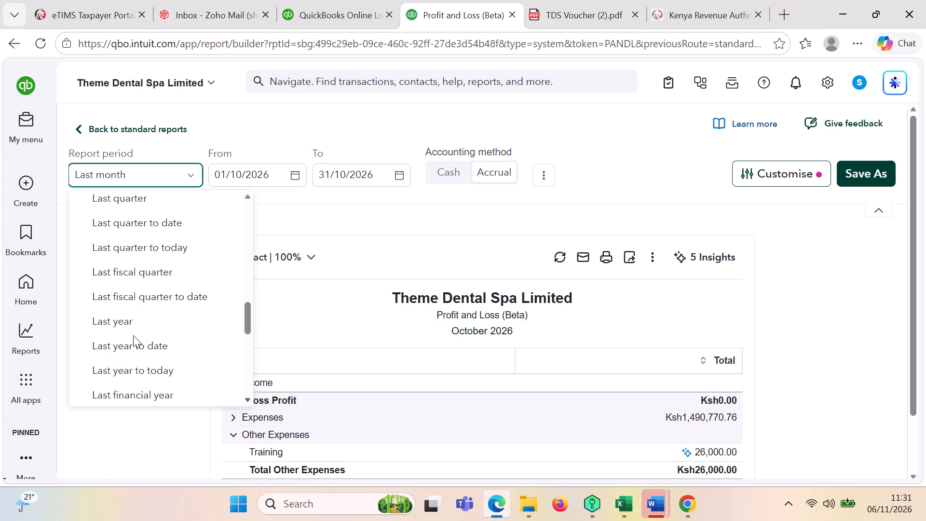
left_click_drag(133, 335, 132, 328)
left_click(132, 328)
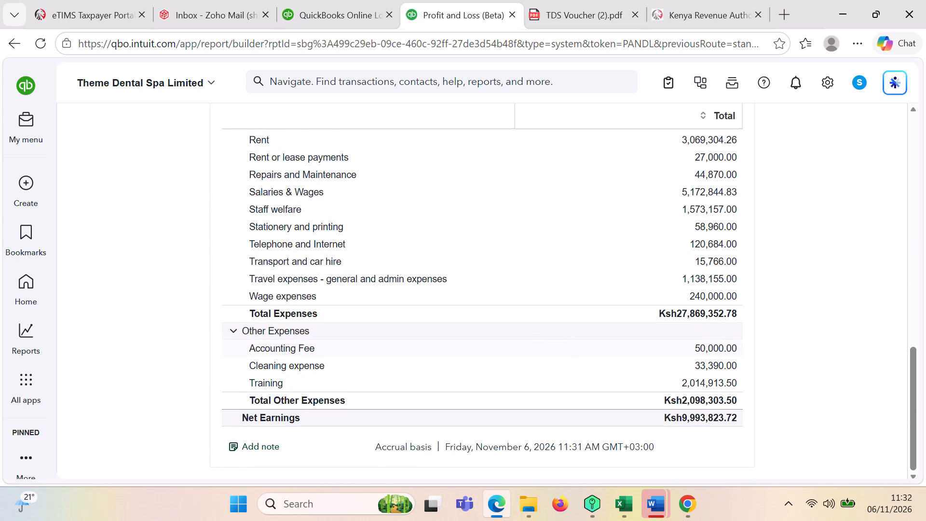
Open the transactions behind the Accounting Fee total and place the report side by side with the NON ETIMS INVOICE LISTING workbook.
left_click(713, 346)
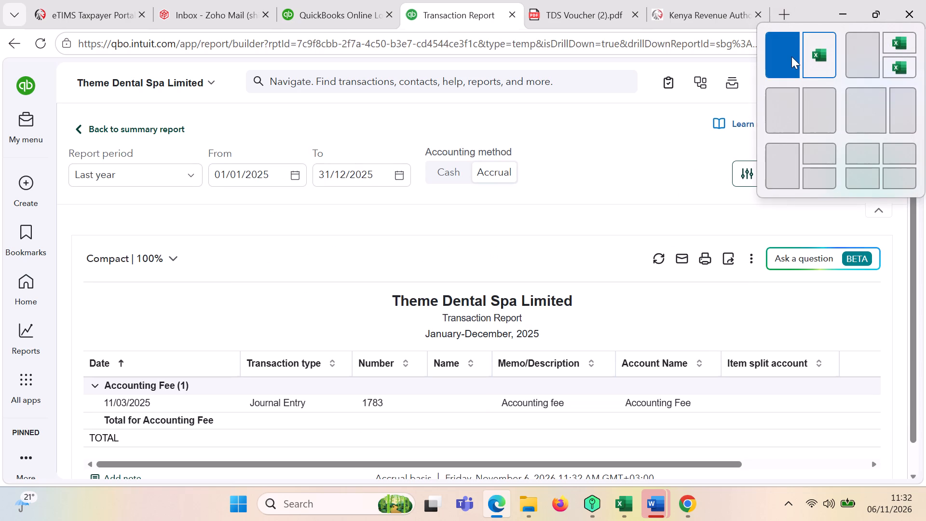
left_click(791, 55)
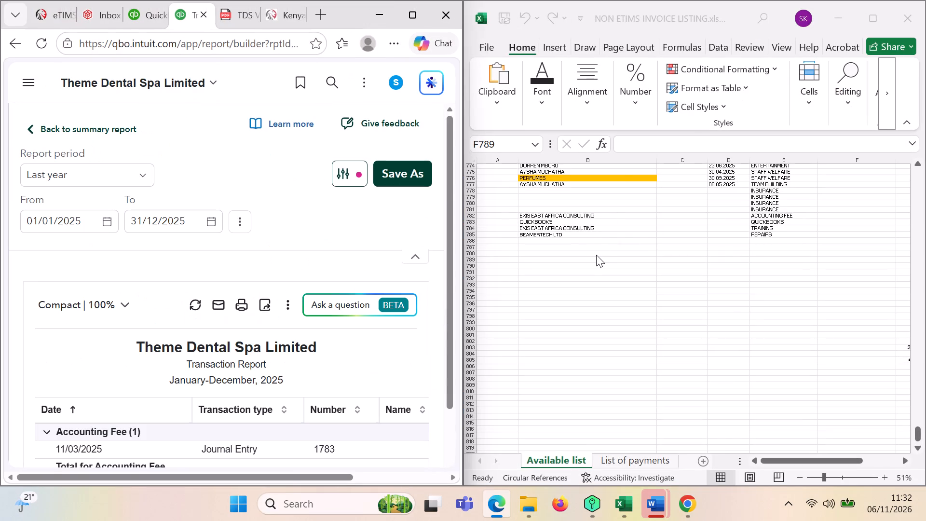
left_click(596, 255)
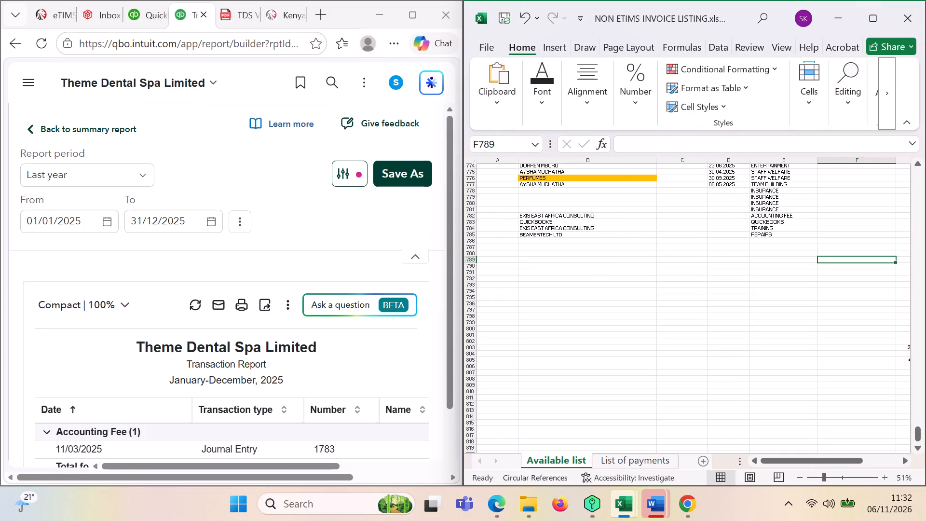
Enter the date 11.03.2025 in D782 for the EXIS EAST AFRICA CONSULTING accounting fee.
left_click(728, 212)
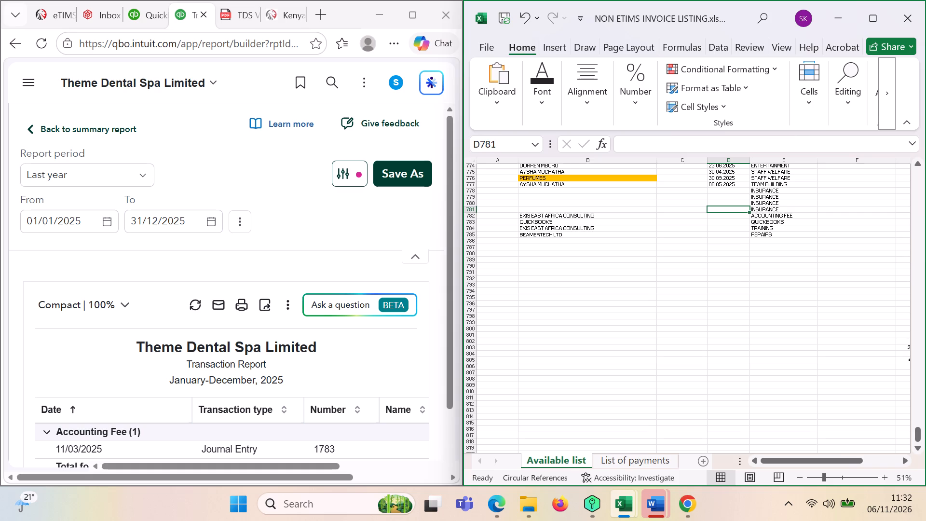
left_click(714, 217)
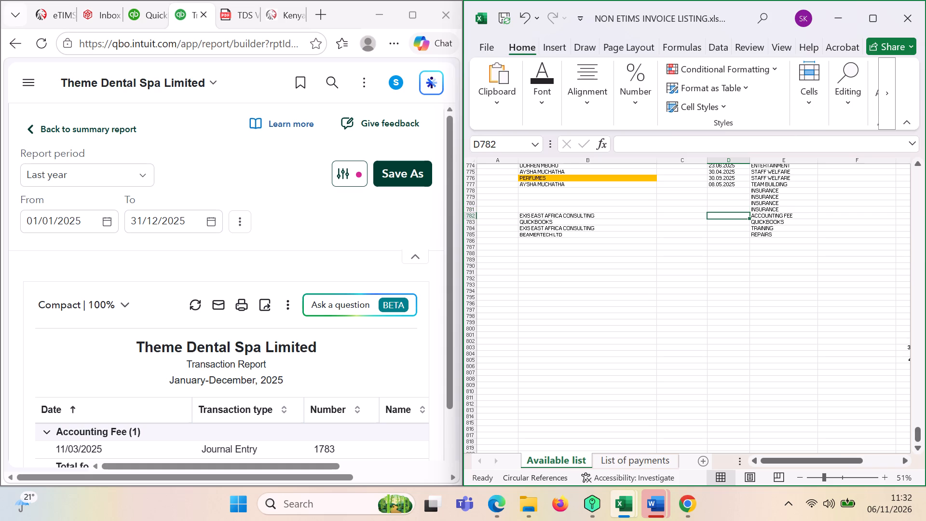
type("11")
type(".03.2025")
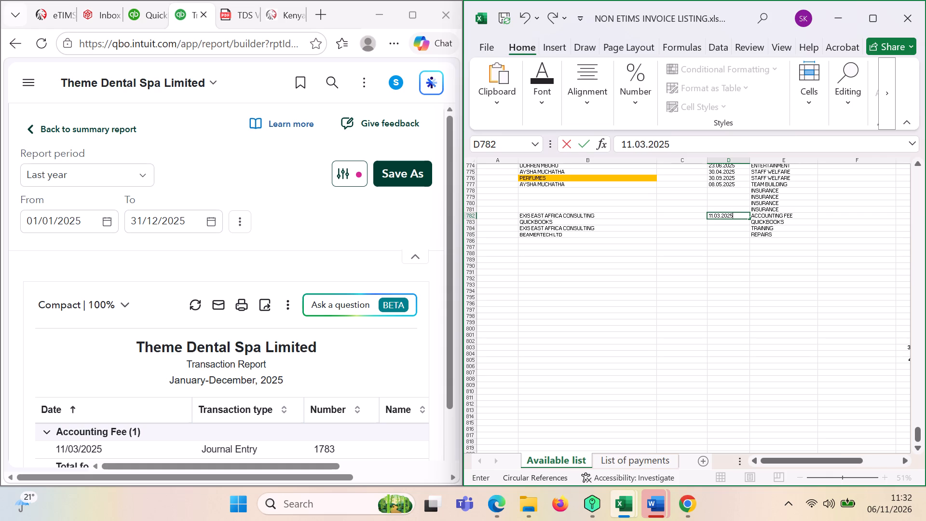
Look up the BEAMERTECH LTD repairs payment in List of payments and enter its date 17.07.2025 in D785 of Available list.
left_click(624, 458)
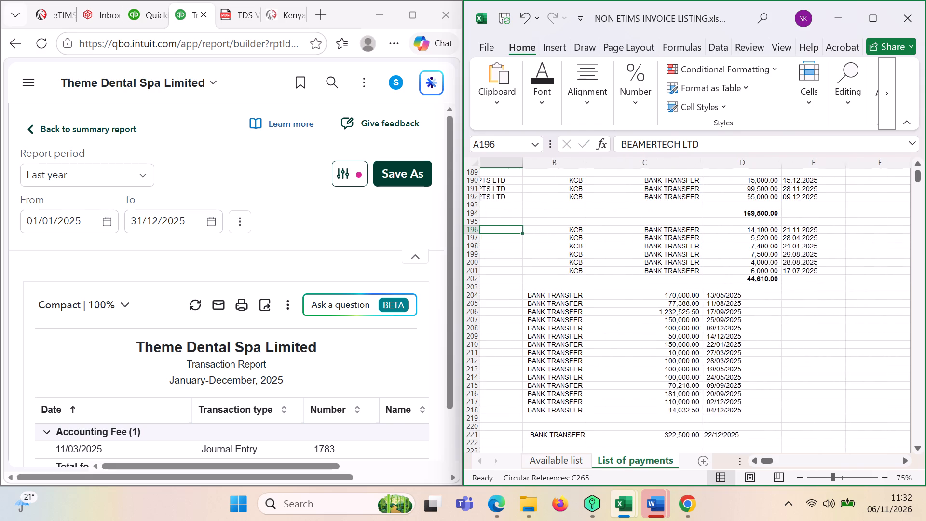
left_click(551, 466)
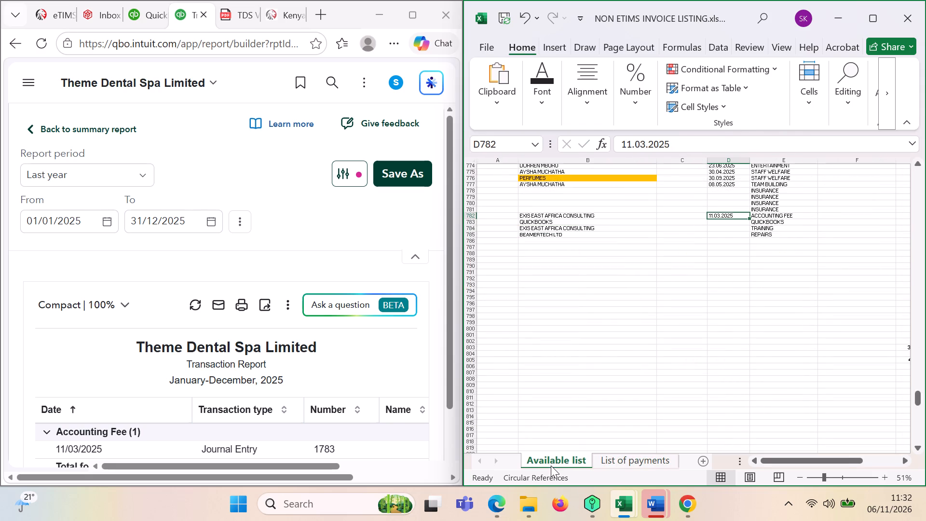
left_click(725, 233)
type("17.07.2025")
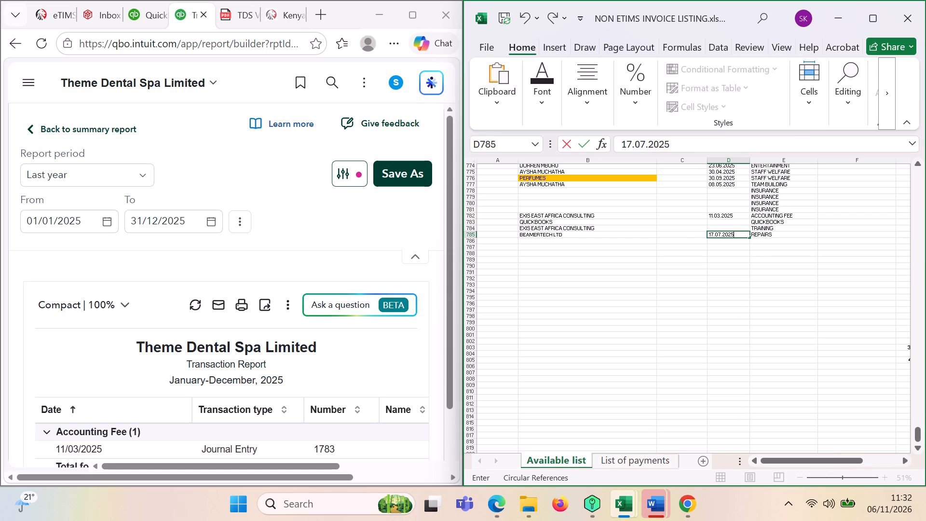
left_click(708, 272)
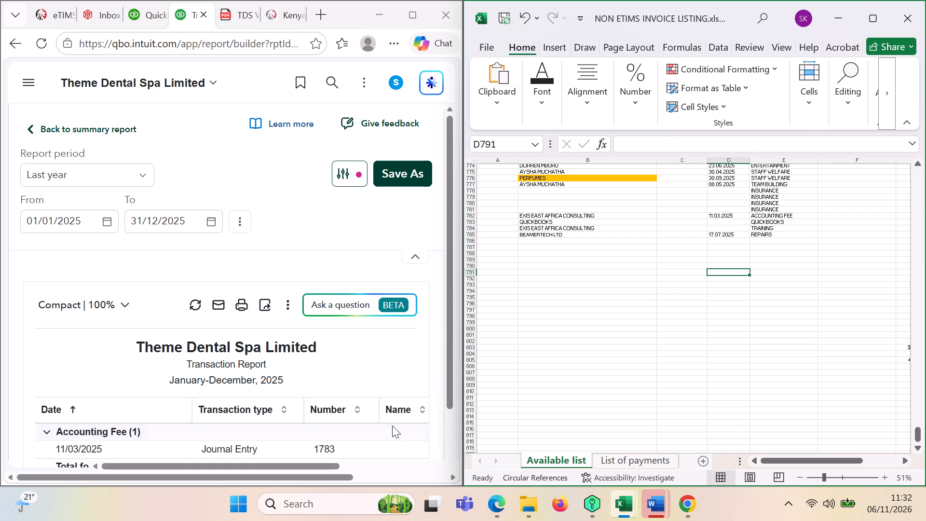
Return to the Profit and Loss summary in QuickBooks and open the transactions behind the Dues and subscriptions total in a maximized window.
left_click(95, 130)
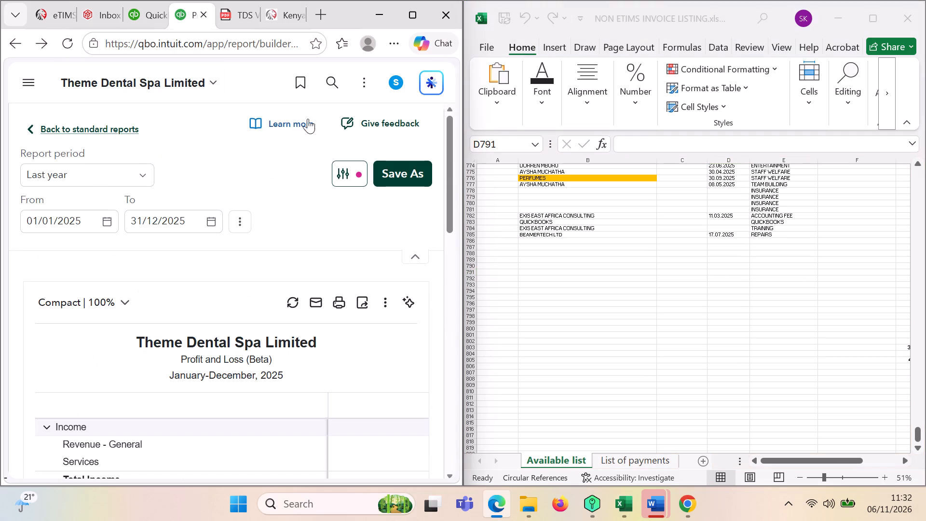
double_click(455, 476)
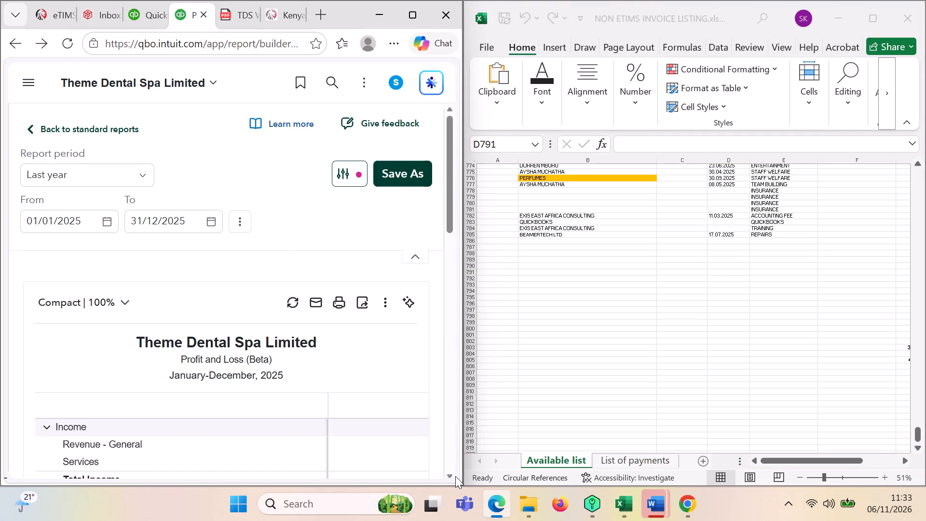
triple_click(446, 475)
left_click(446, 475)
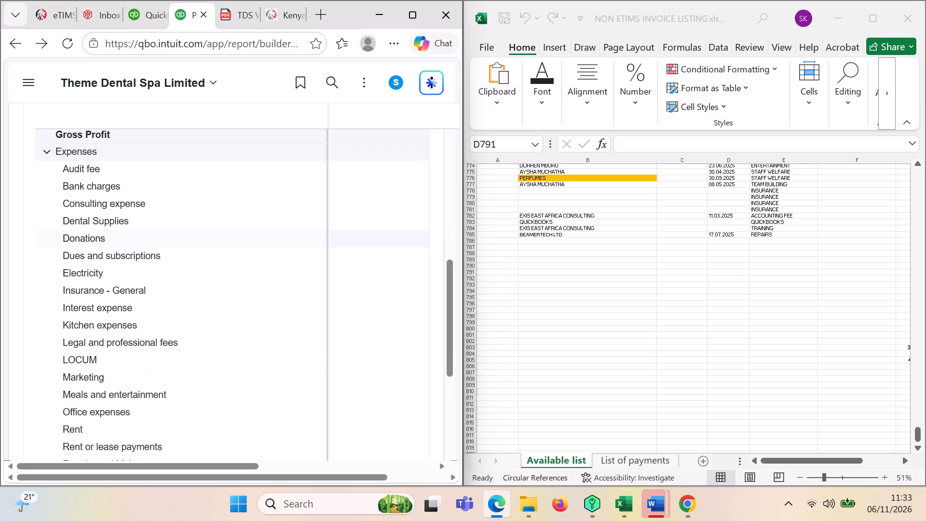
left_click(95, 253)
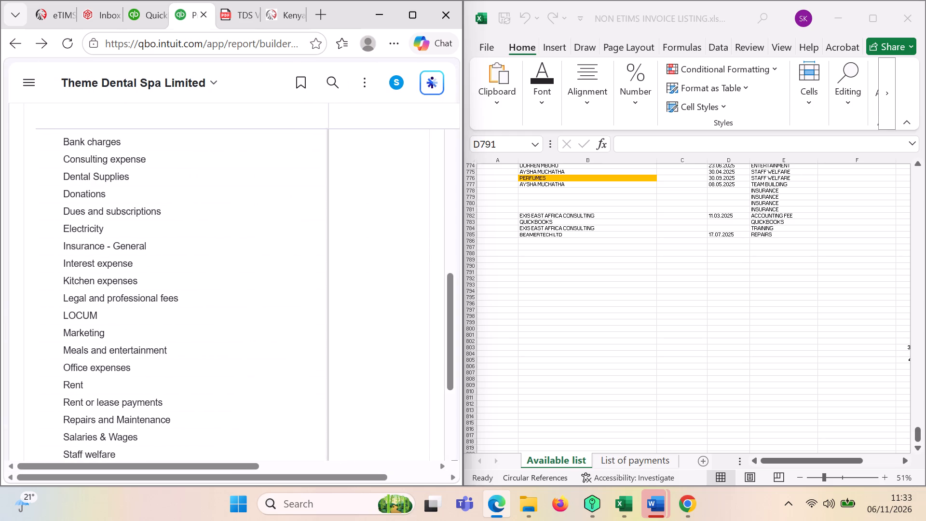
left_click(412, 19)
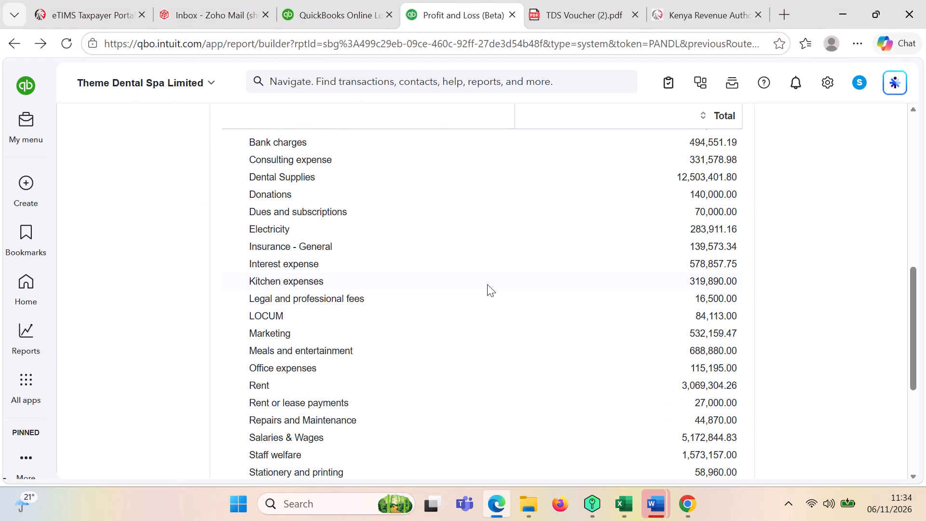
left_click(722, 211)
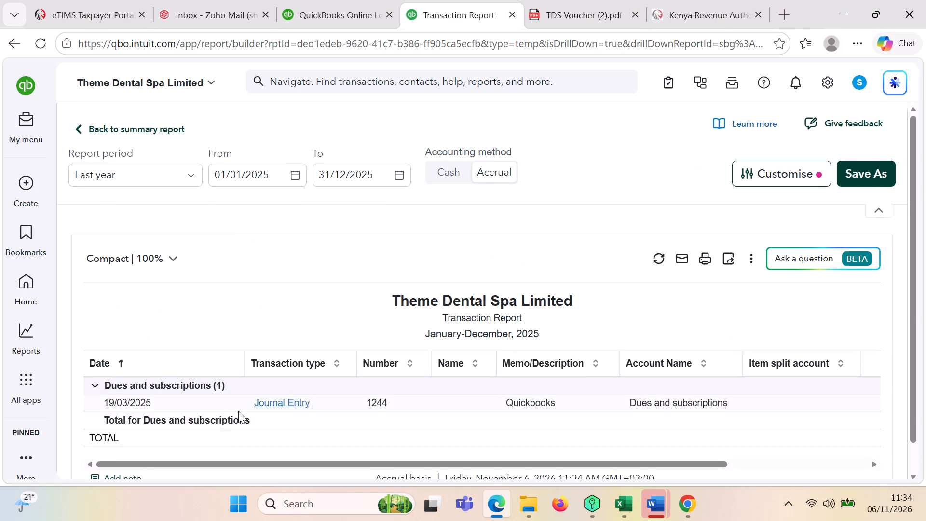
Enter the date 19.03.2025 in D783 for the QUICKBOOKS row of the Available list sheet.
left_click(841, 7)
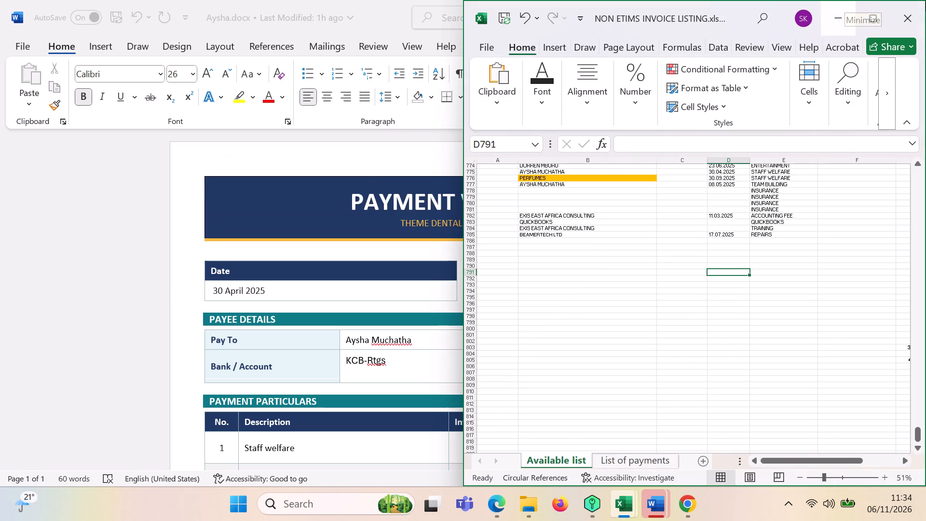
left_click(721, 224)
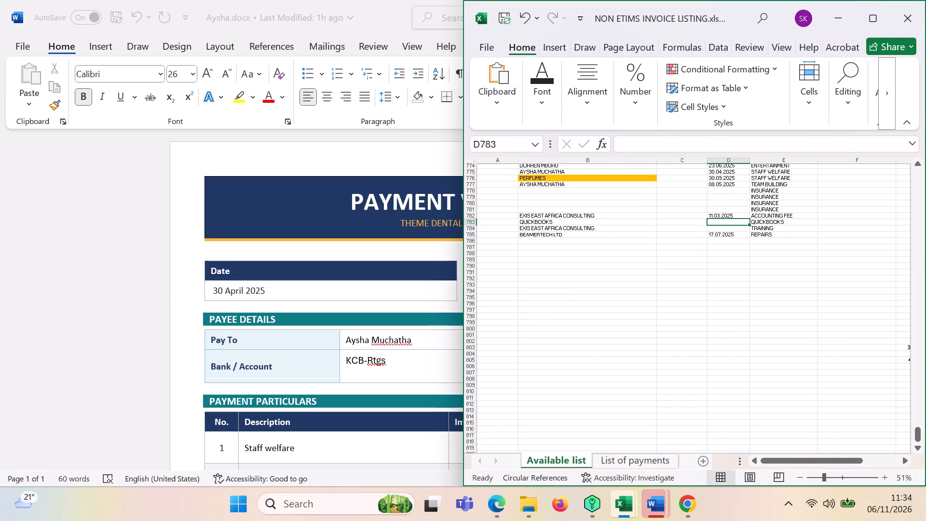
type("19.04")
key("BackSpace")
type("3.2025")
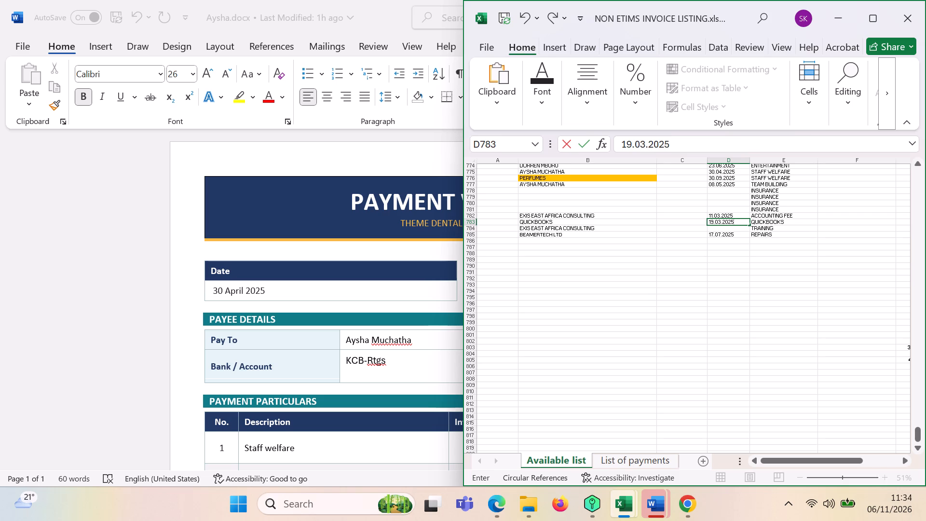
left_click(578, 290)
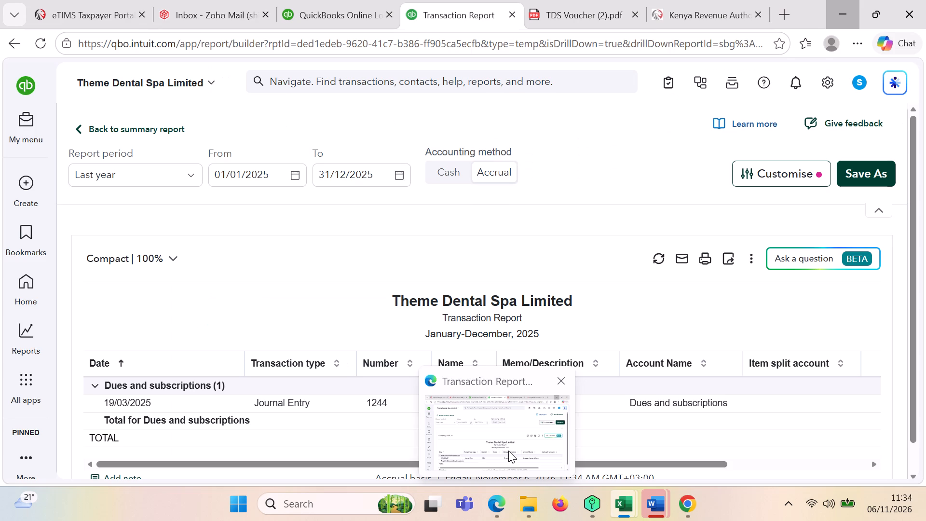
Return to the Profit and Loss summary, list the Training transactions and open journal entry 2243.
left_click(508, 451)
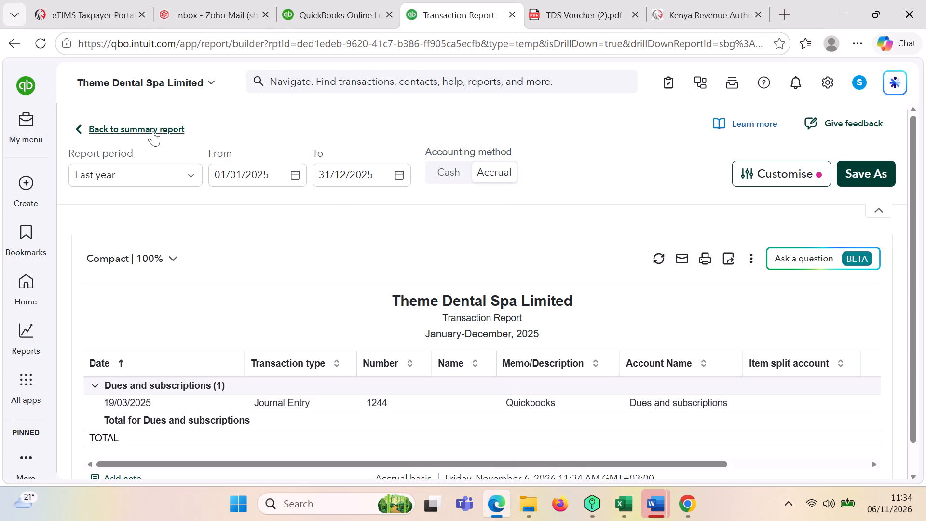
left_click(840, 16)
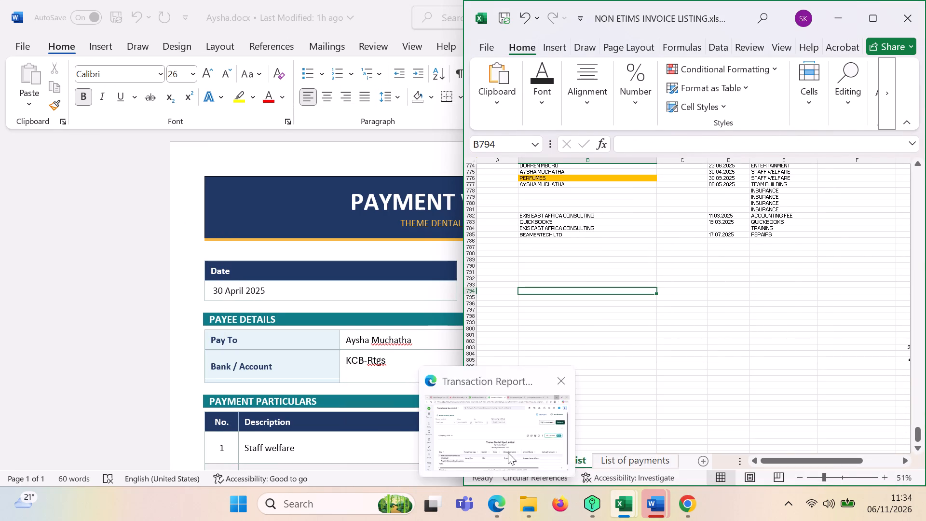
left_click(512, 434)
left_click(137, 130)
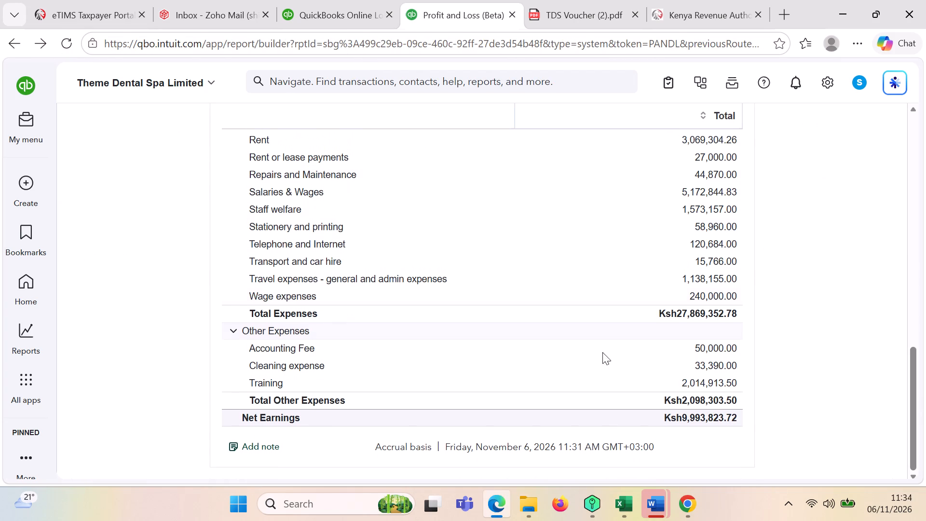
left_click(692, 385)
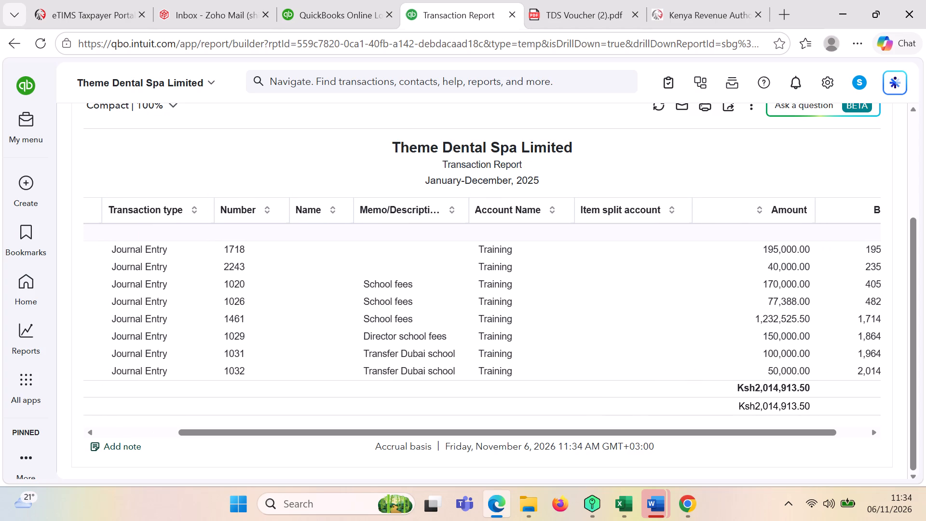
left_click(774, 263)
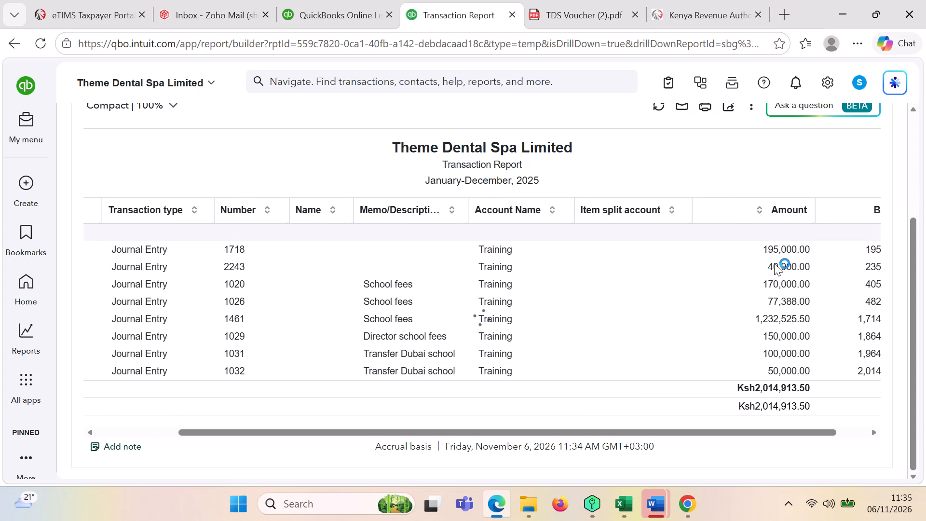
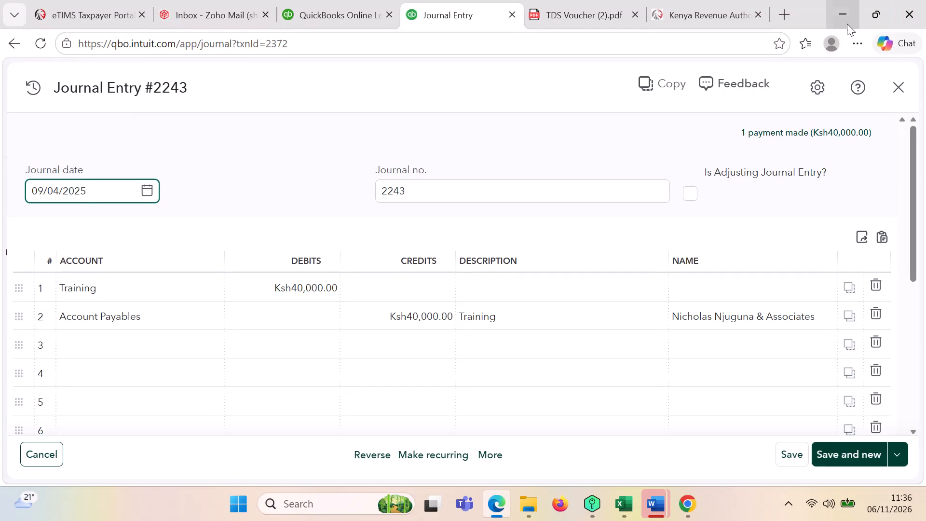
Switch back to the invoice listing workbook and enter the date 09.04.2025 in D784 for the EXIS EAST AFRICA CONSULTING training row.
left_click(847, 22)
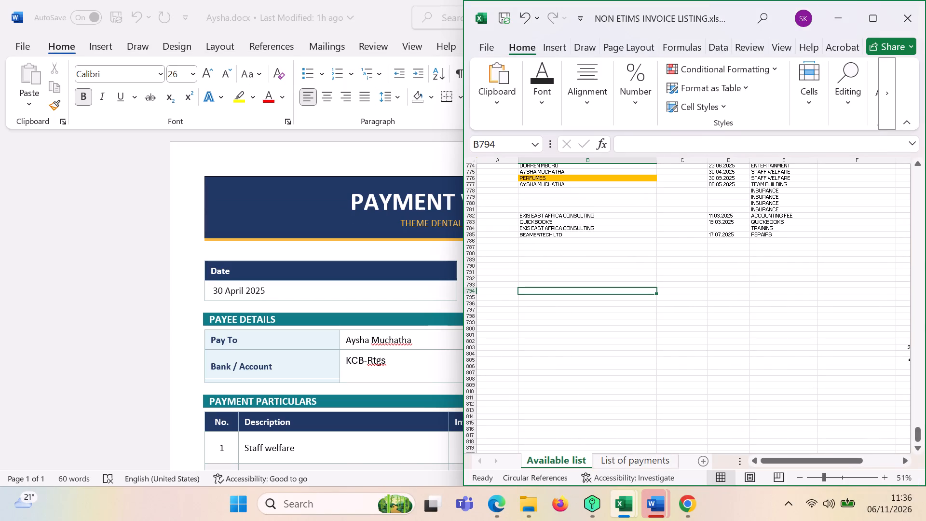
left_click(724, 227)
type("09.04.2025")
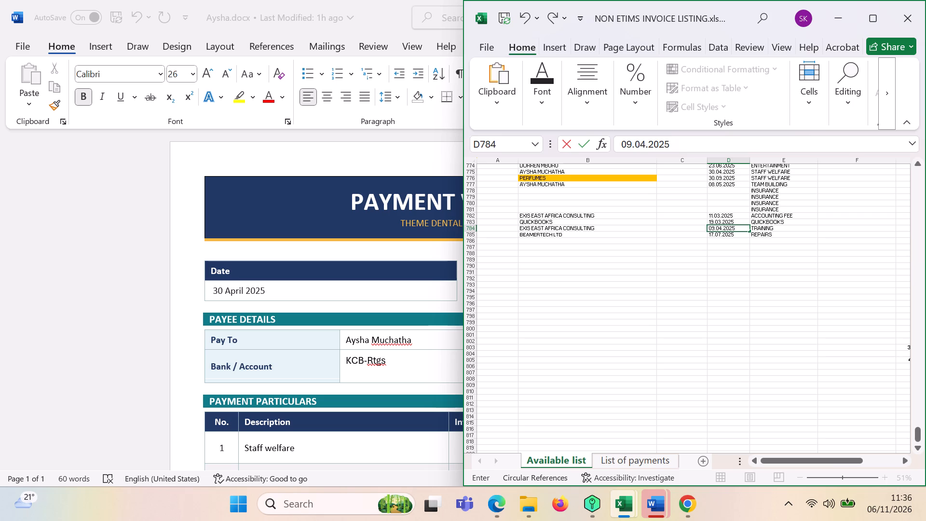
left_click(721, 270)
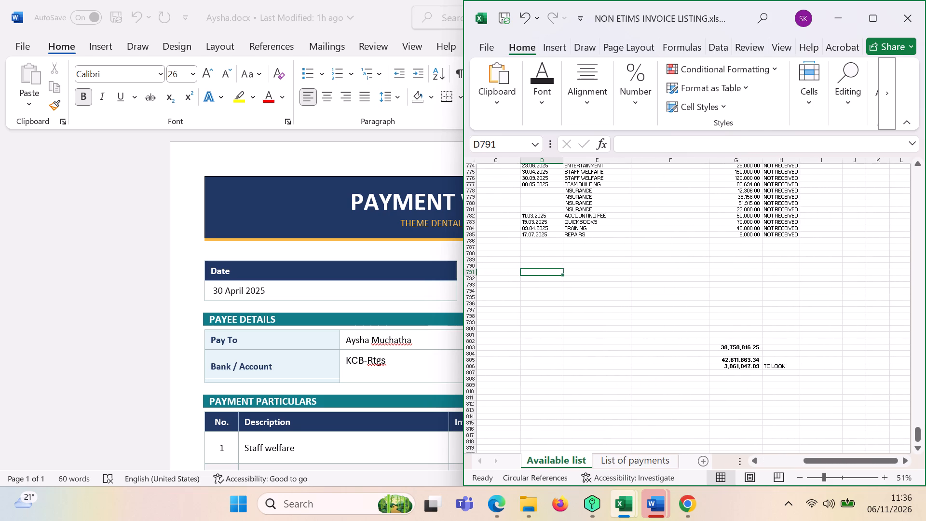
Change the total formula in G803 of Available list to start at the first invoice amount, making it =SUM(G3:G802).
left_click(780, 366)
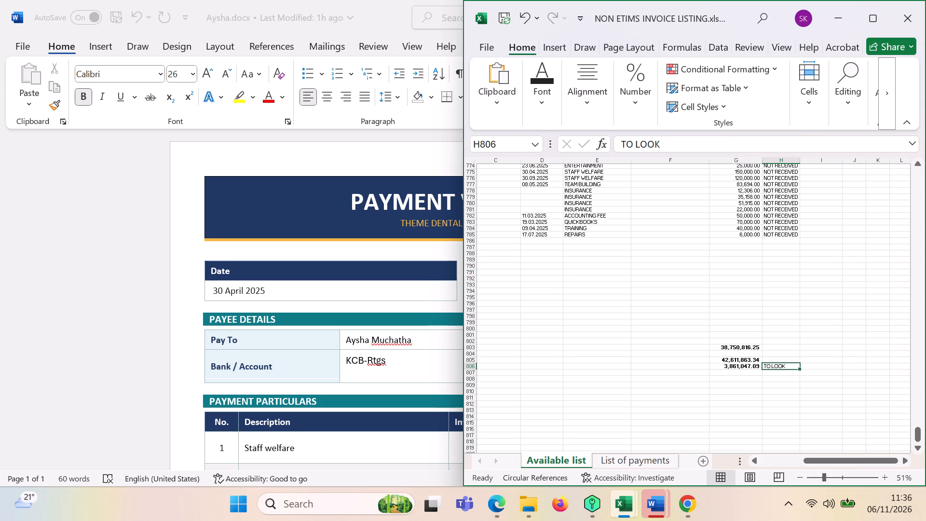
left_click(745, 347)
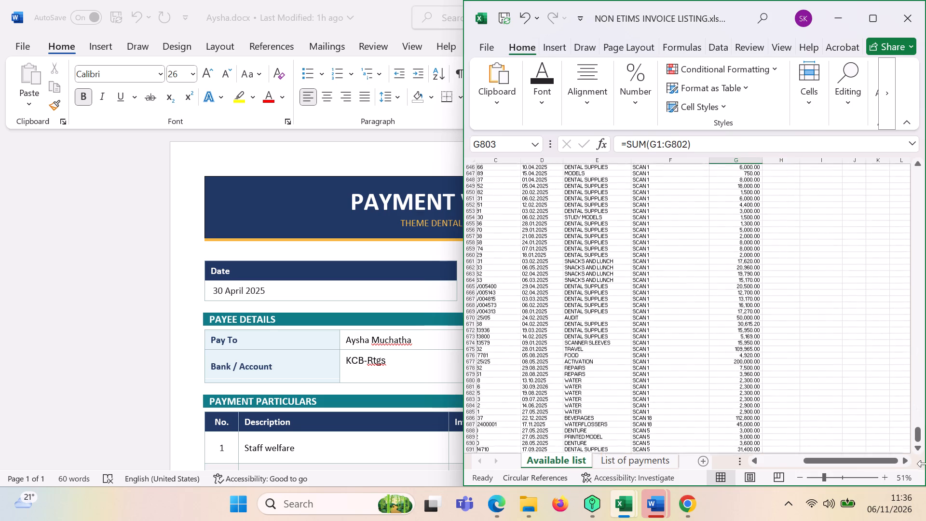
left_click_drag(917, 388, 923, 315)
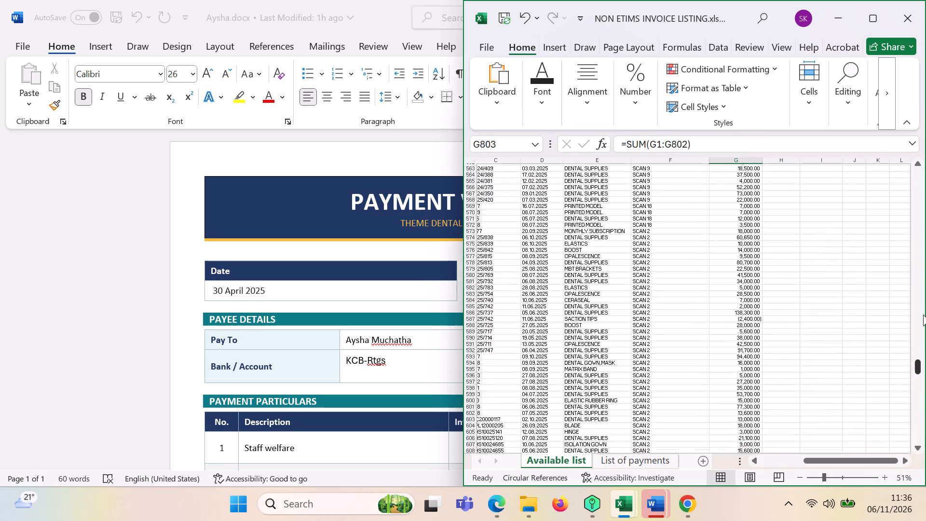
left_click_drag(923, 315, 925, 115)
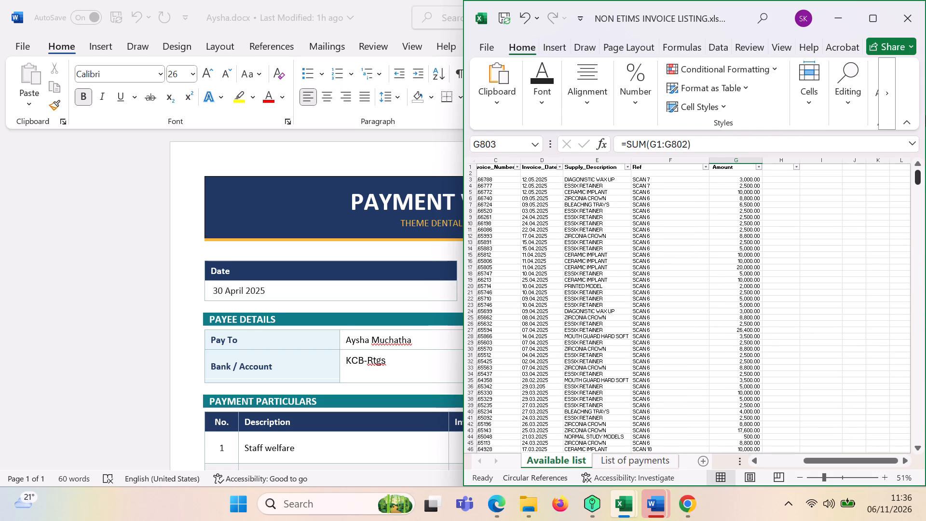
left_click_drag(925, 115, 916, 520)
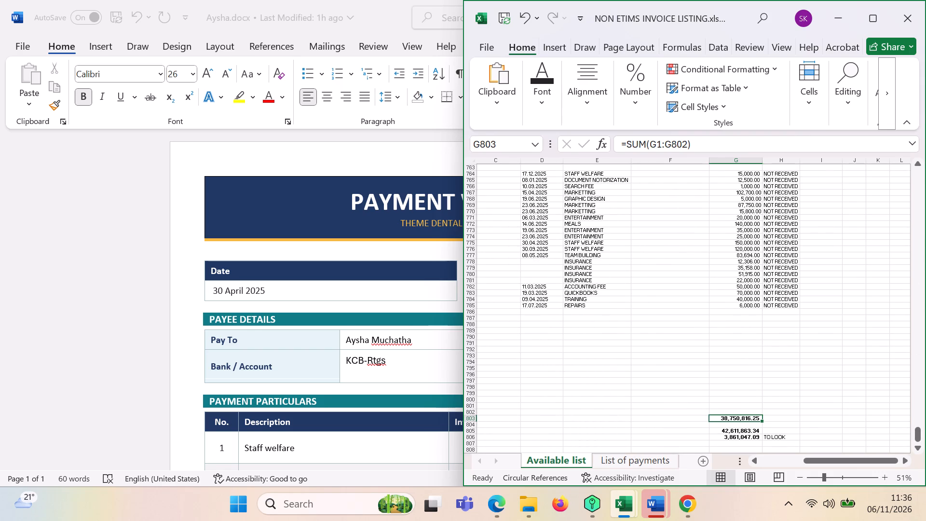
left_click(662, 151)
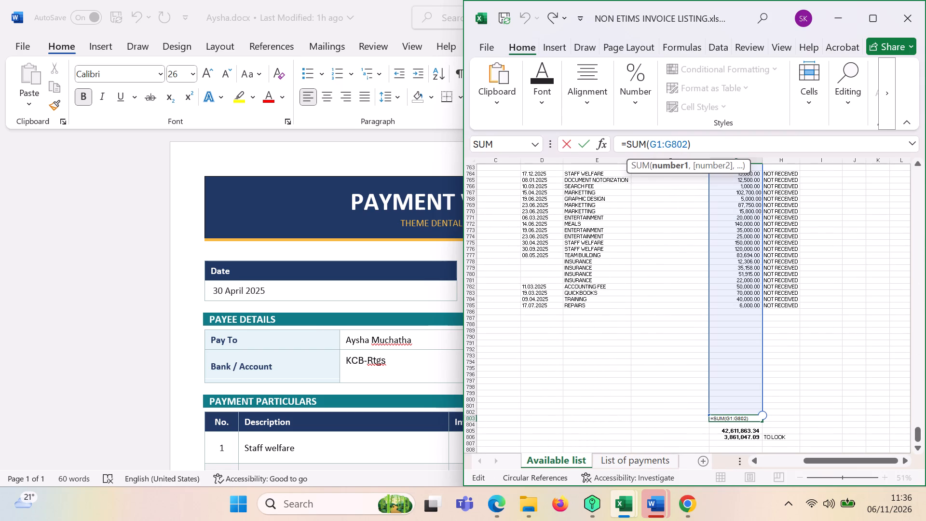
key("BackSpace")
key("3")
key("Return")
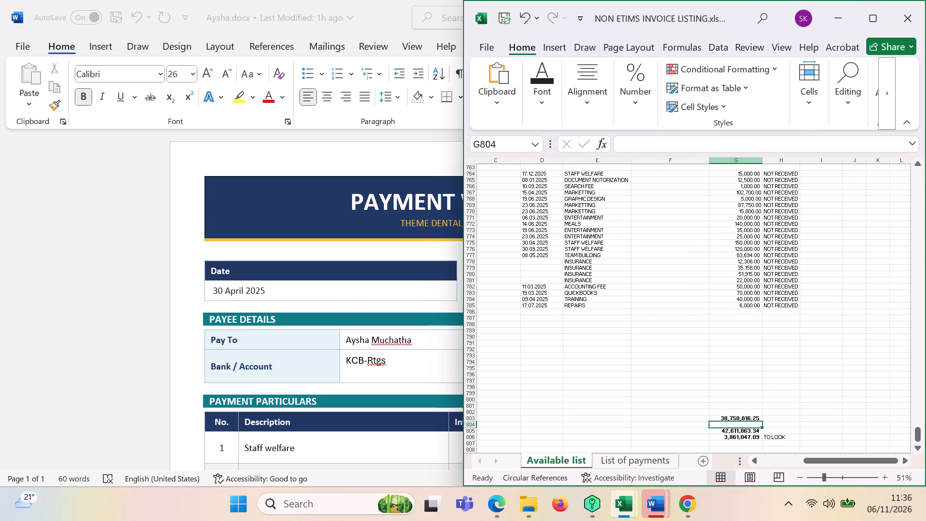
left_click(738, 419)
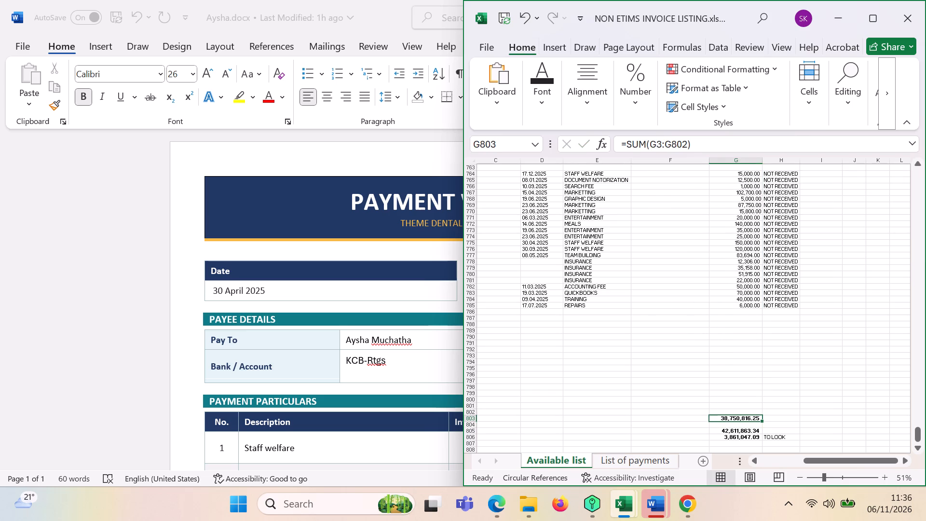
Examine the totals in G803 and G805 and the not-received entries in rows 777, 776 and 769.
left_click(470, 411)
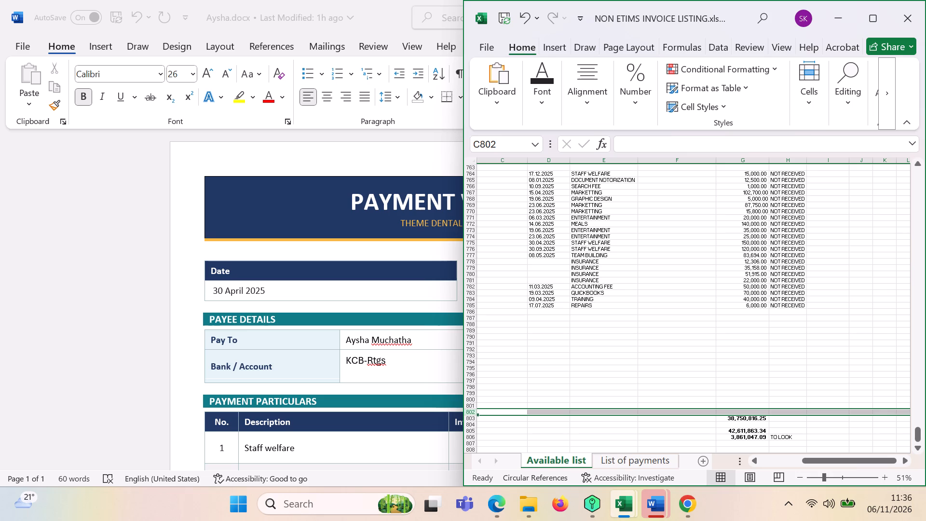
left_click(743, 432)
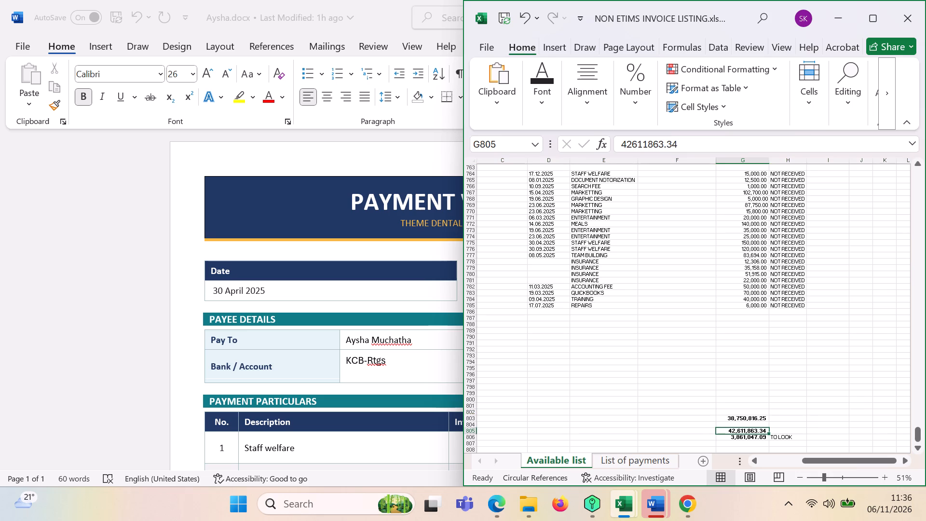
left_click(756, 417)
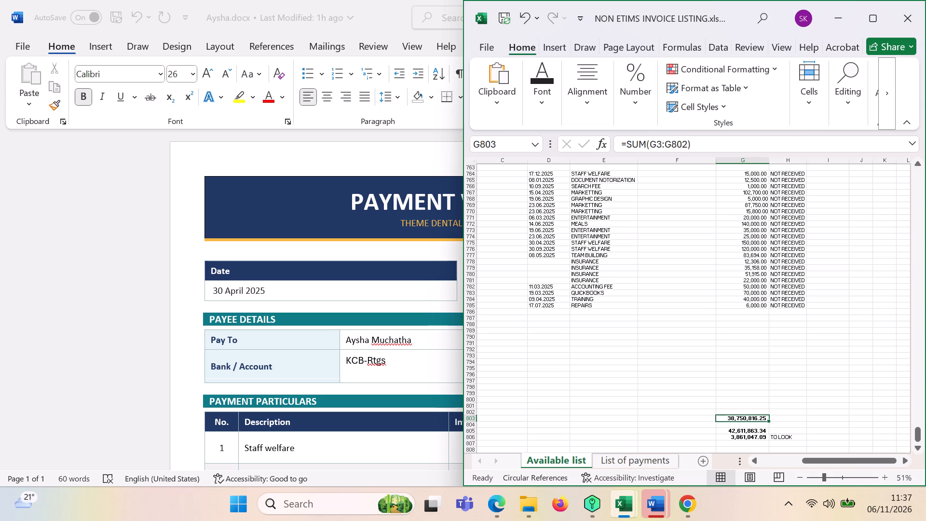
left_click(472, 255)
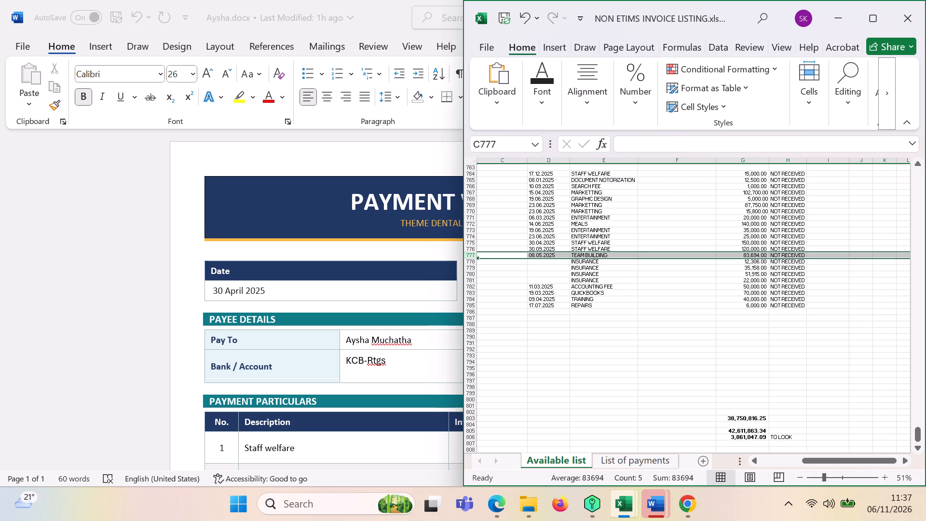
left_click(472, 249)
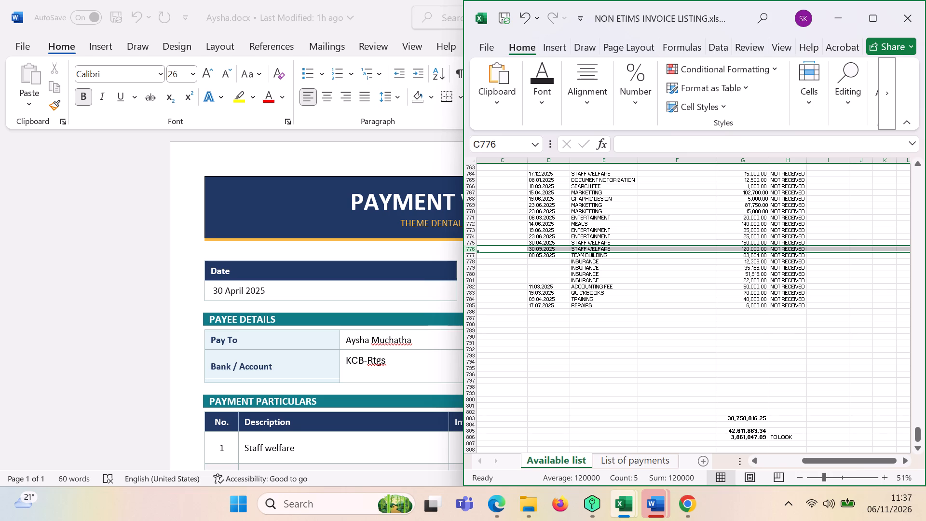
left_click(469, 206)
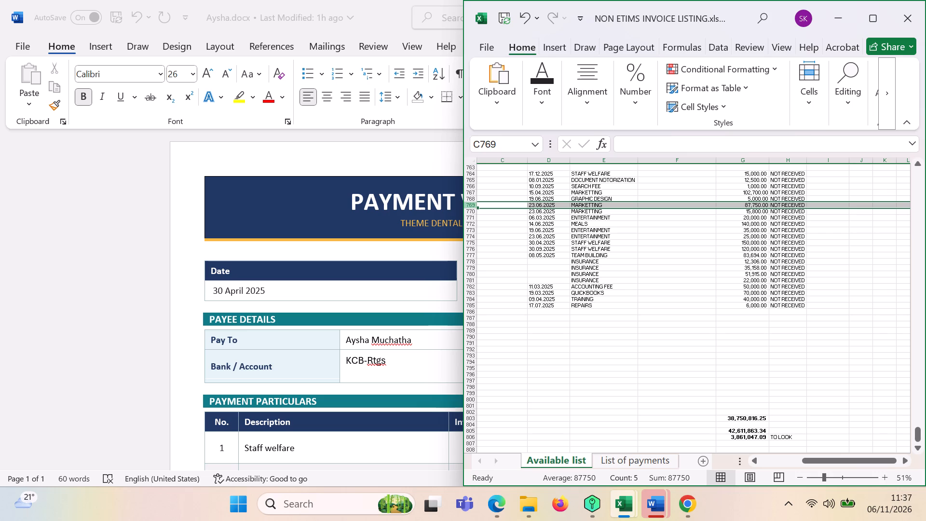
Re-enter the difference formula in G806 as =G805-G803.
left_click(749, 438)
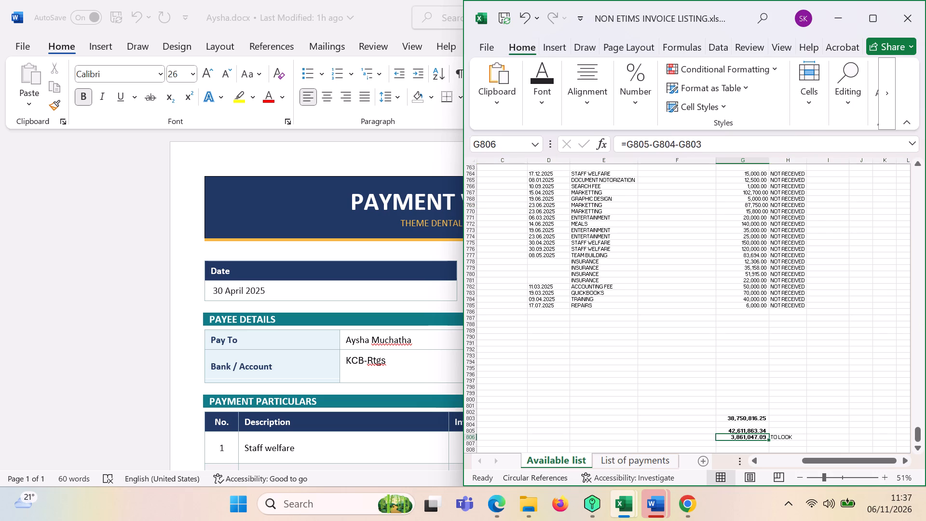
key("equal")
left_click(745, 432)
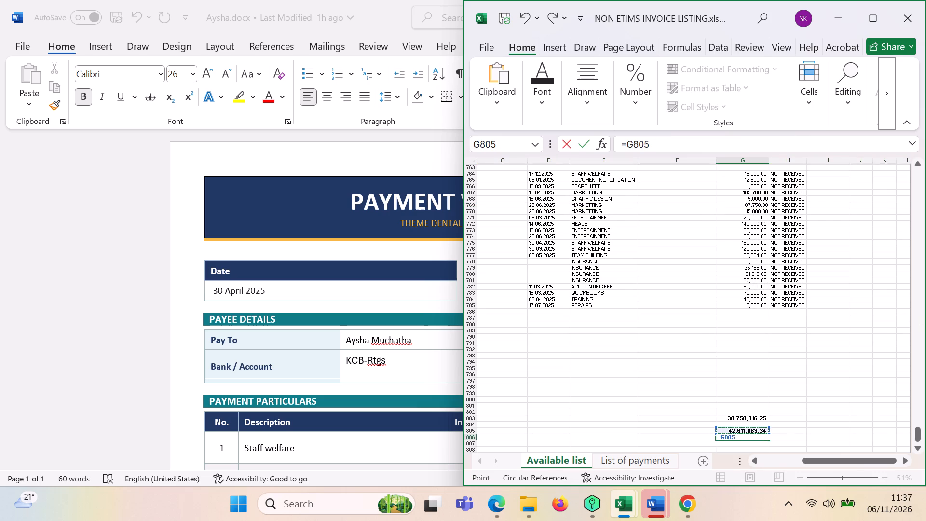
key("minus")
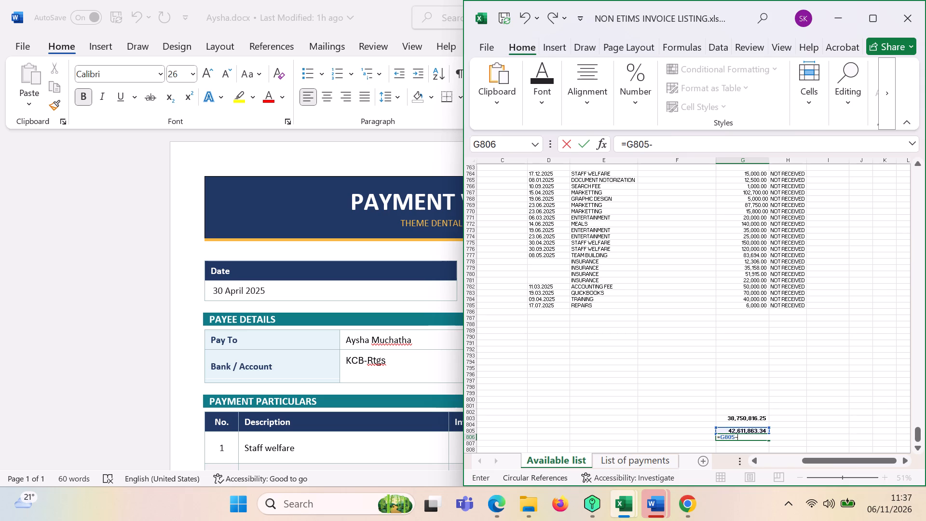
left_click(742, 412)
left_click(742, 419)
key("Return")
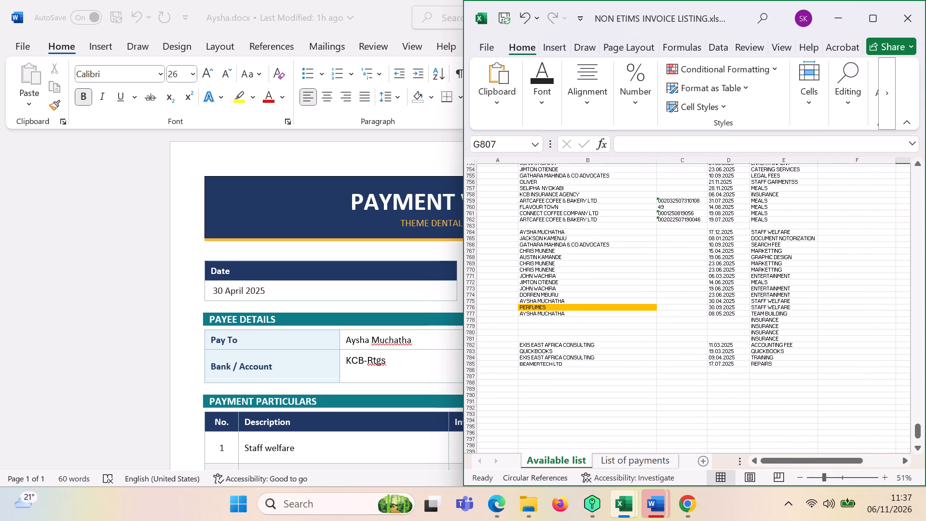
Maximize the invoice listing workbook and save it.
left_click(874, 25)
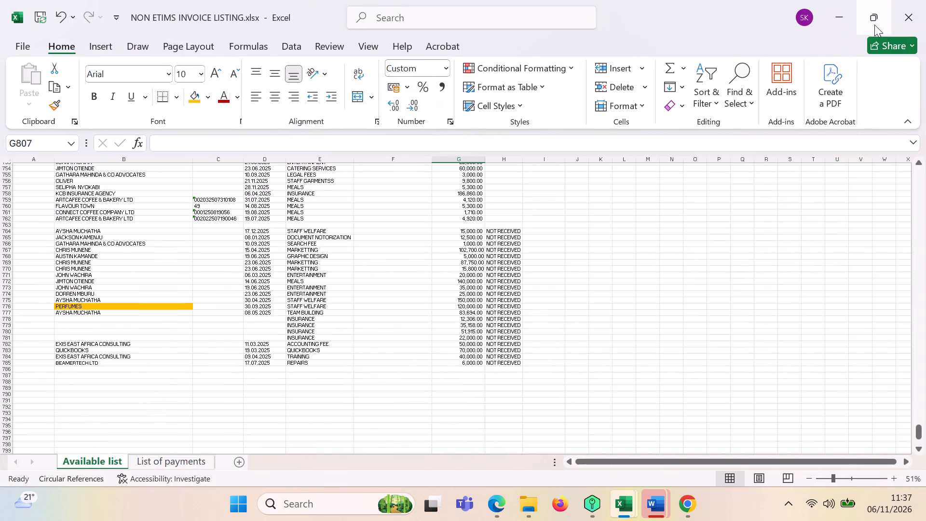
left_click(37, 13)
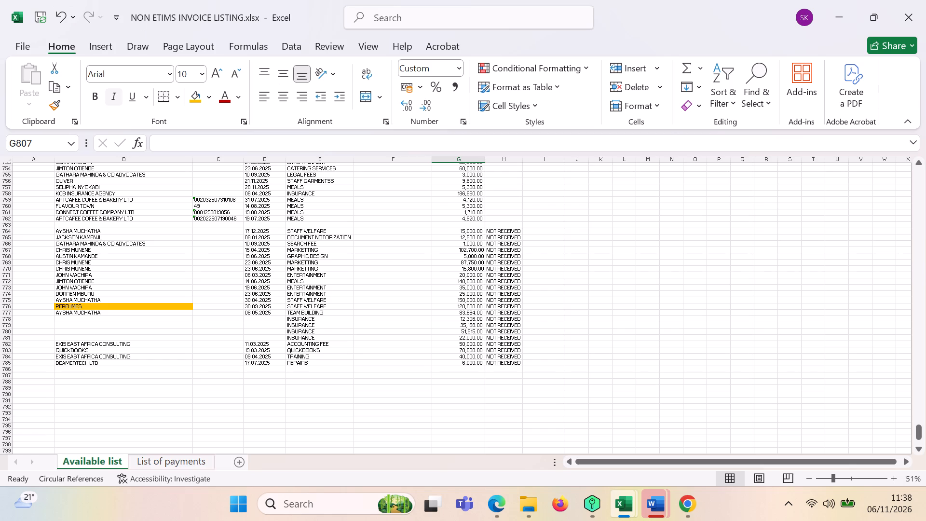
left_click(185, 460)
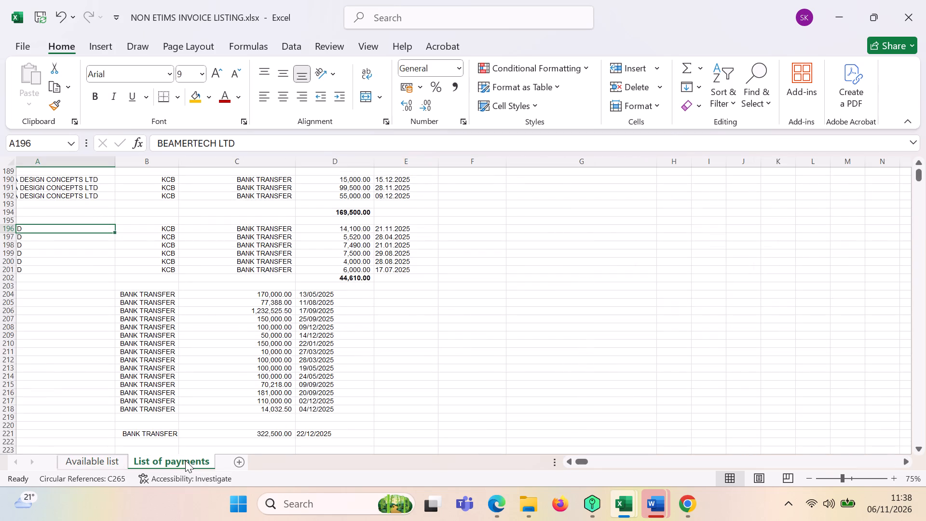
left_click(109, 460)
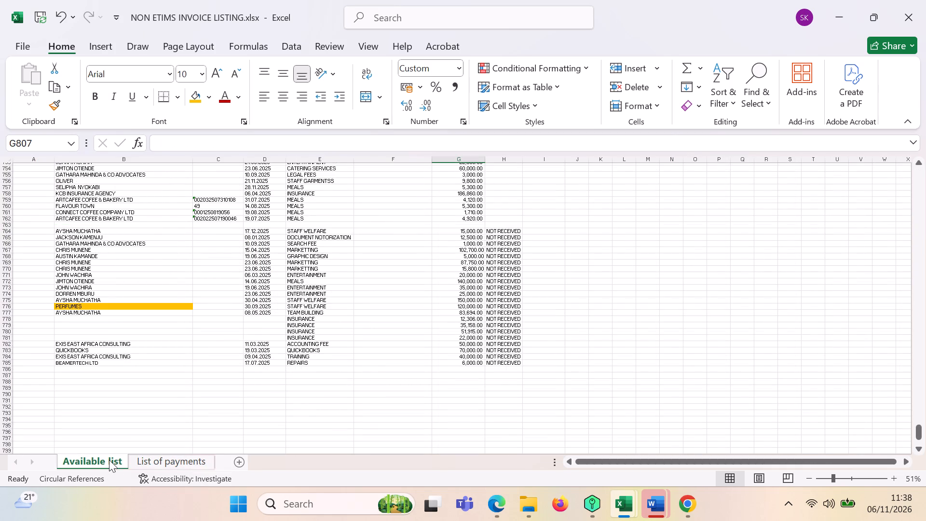
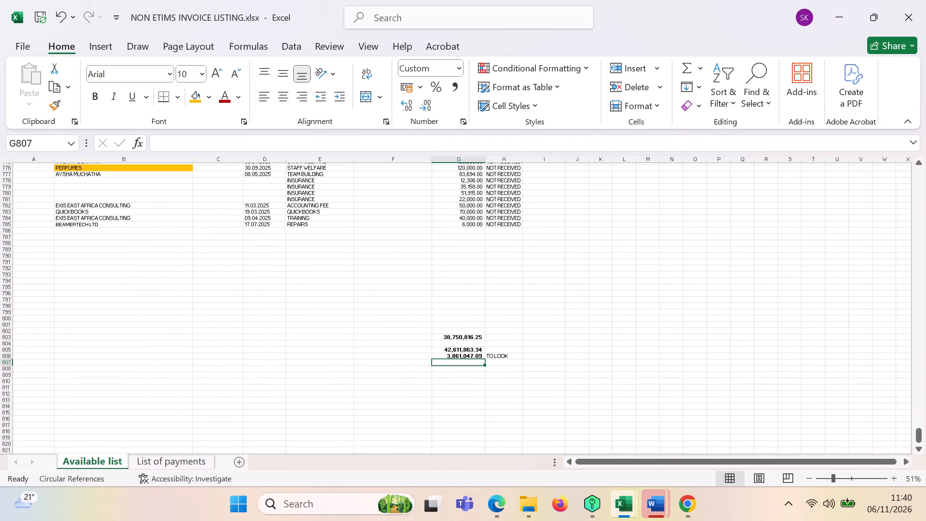
Add 6000 to the difference formula in G806 of Available list, making it =G805-G803+6000.
left_click(456, 363)
left_click(216, 145)
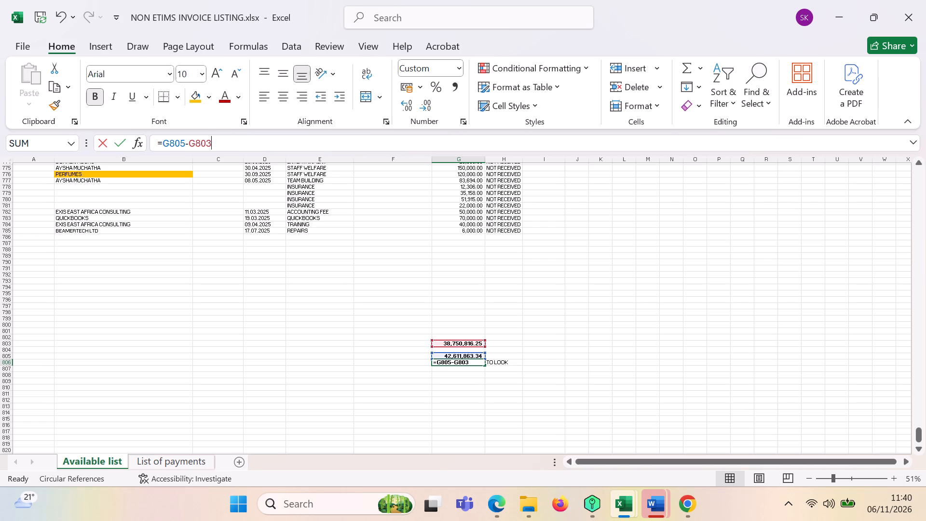
key("shift+plus")
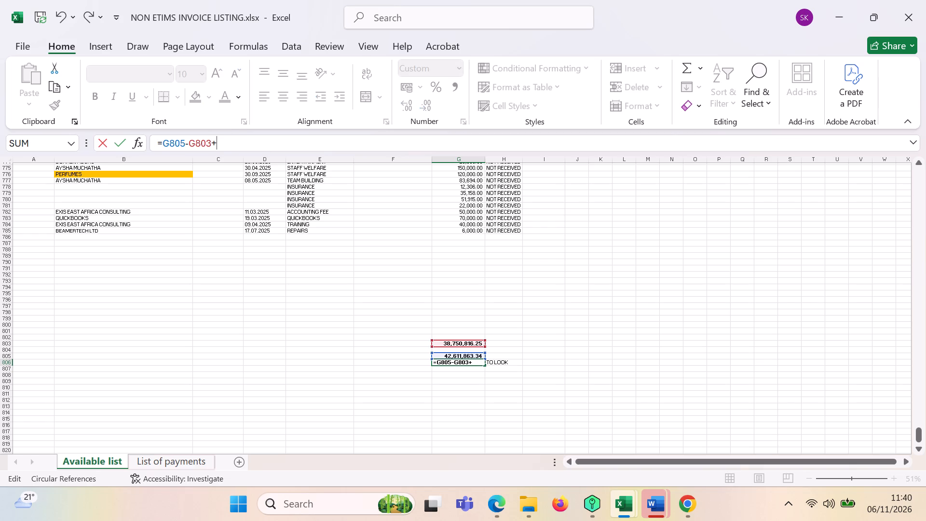
type("6000")
key("Return")
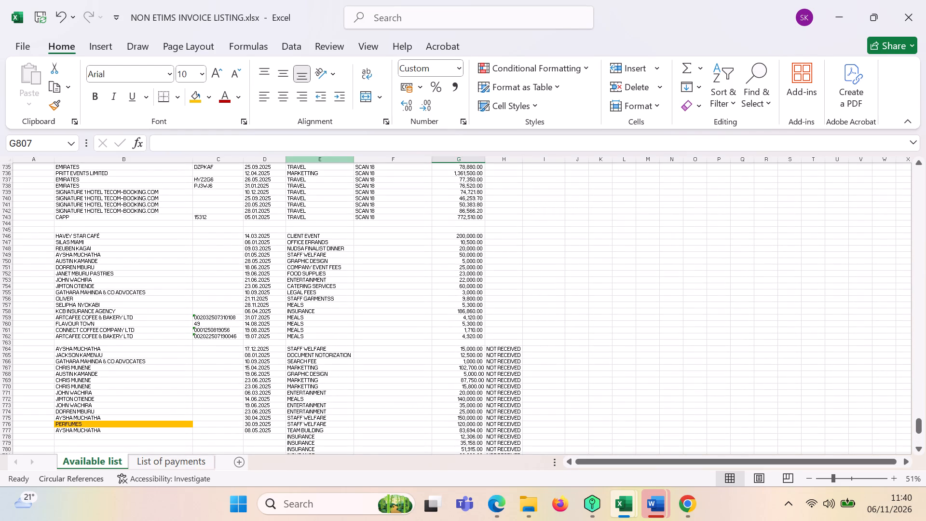
Examine the insurance entry in row 758, the catering services entry in row 754 and the meals entry in row 772.
left_click(470, 312)
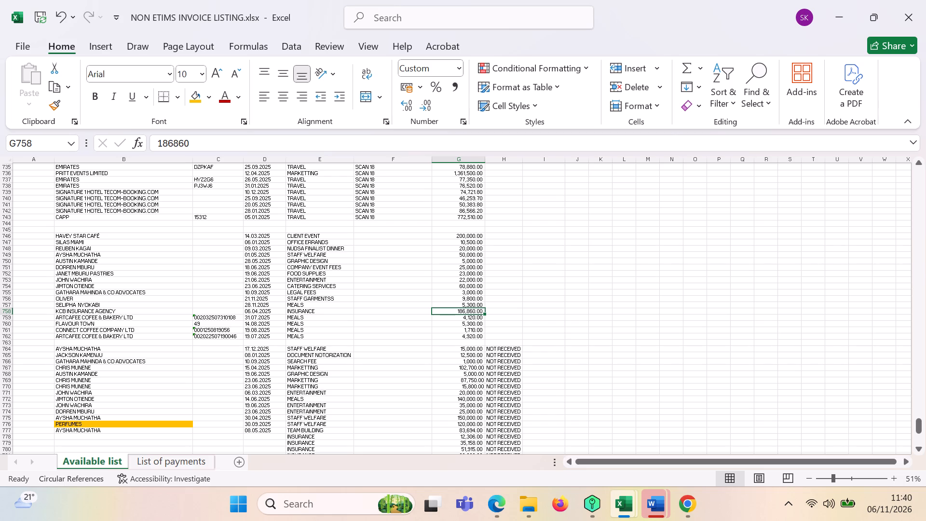
left_click(9, 287)
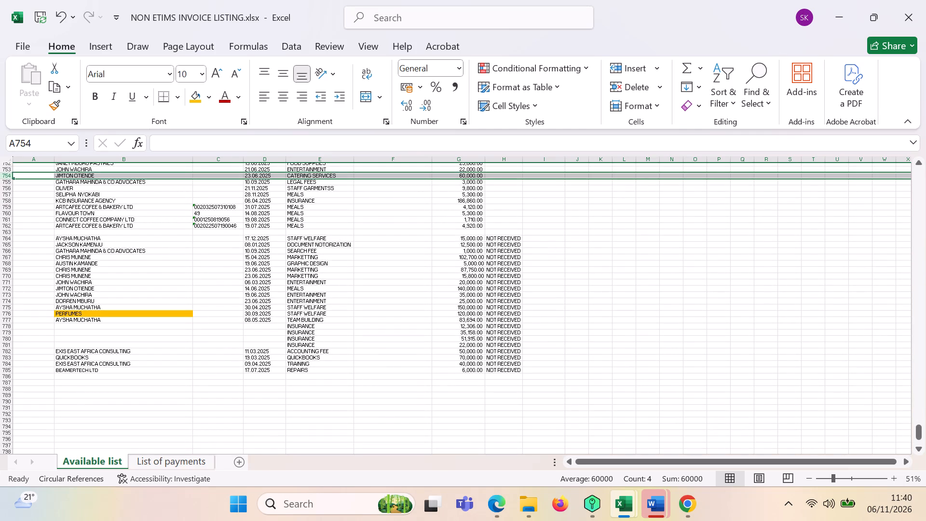
left_click(2, 289)
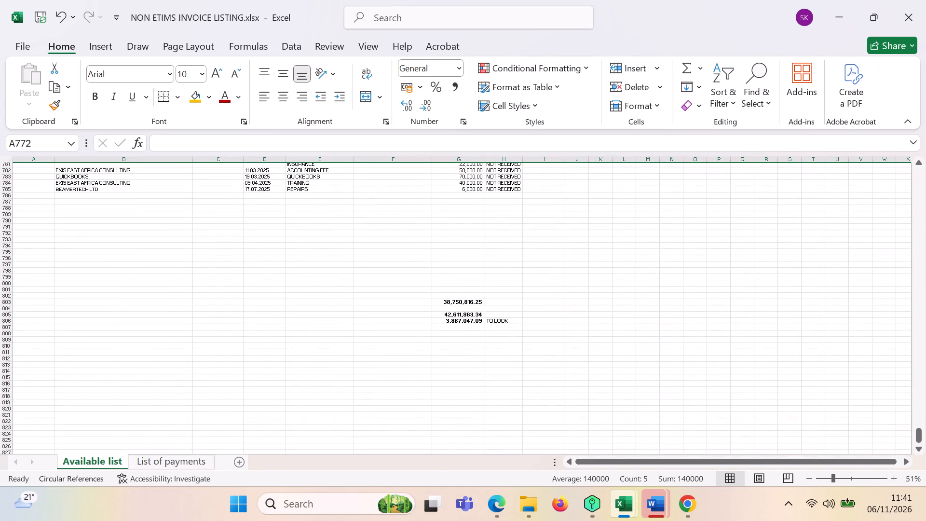
Save the invoice listing workbook.
left_click(37, 19)
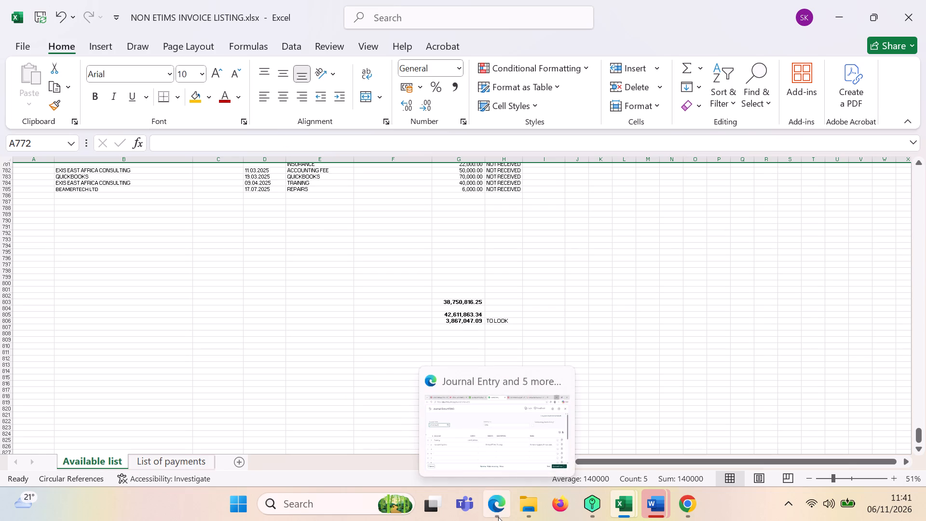
Switch to the Edge browser window with the QuickBooks journal entry.
left_click(505, 457)
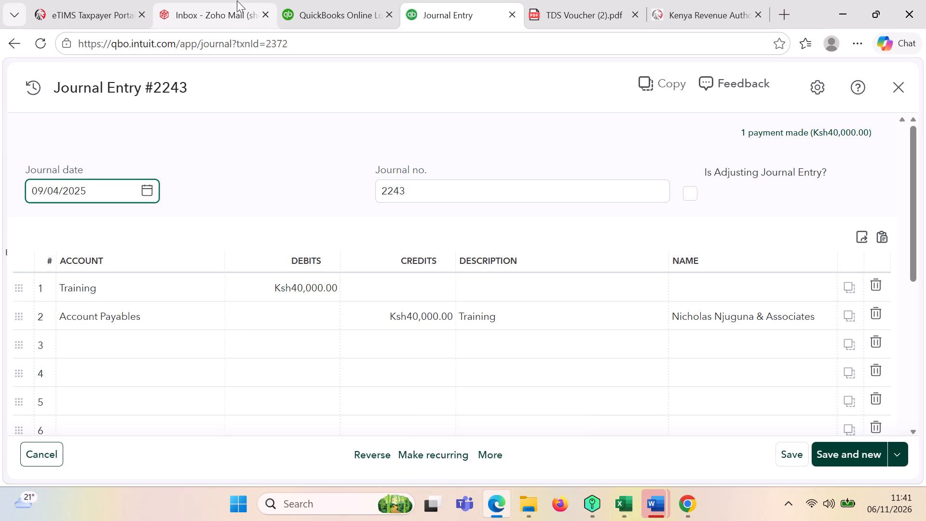
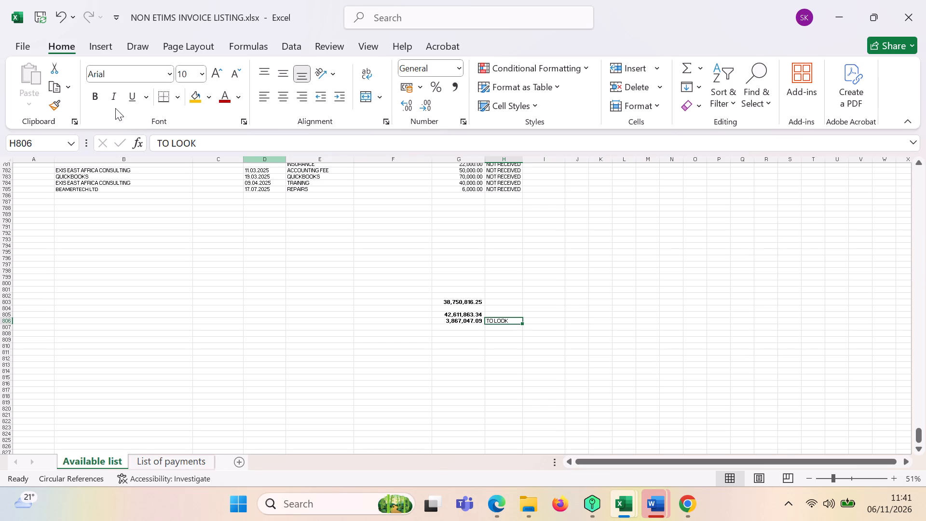
Make the TO LOOK note in H806 of Available list bold.
left_click(94, 96)
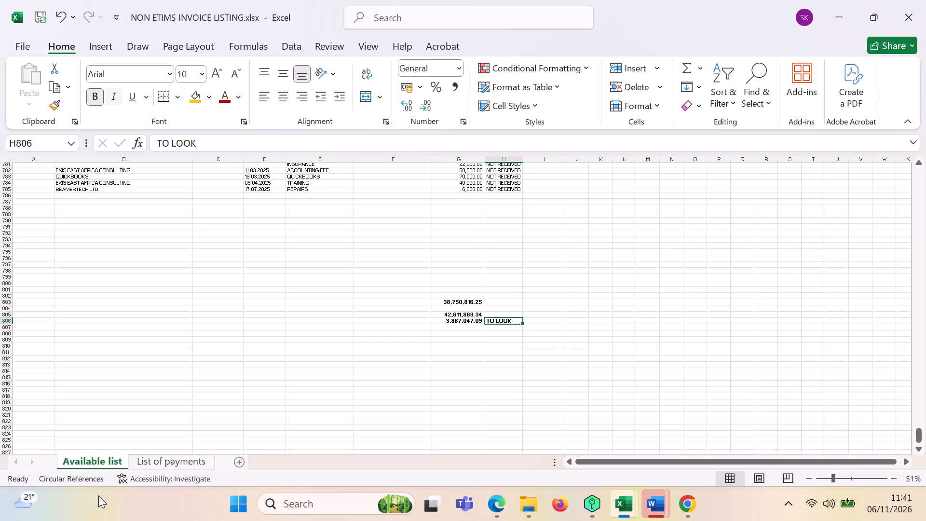
Put the computer to sleep.
left_click(240, 506)
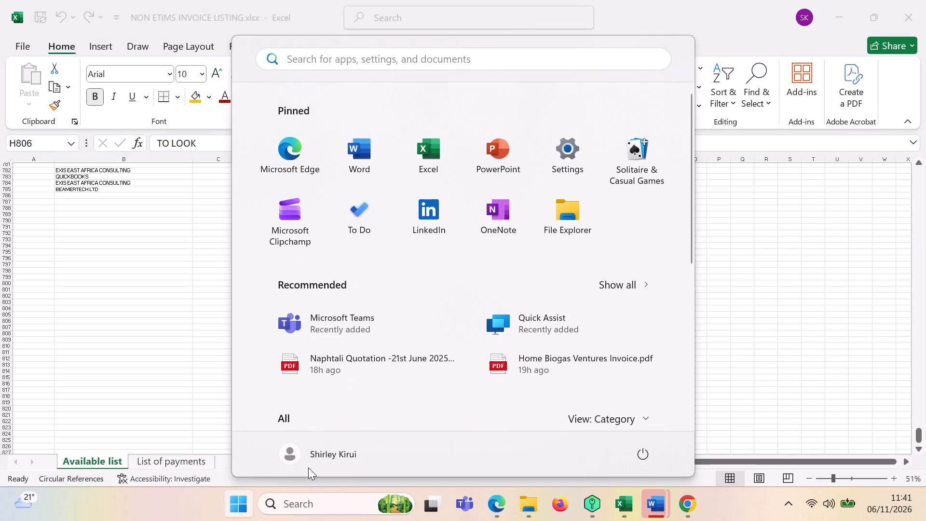
left_click(633, 454)
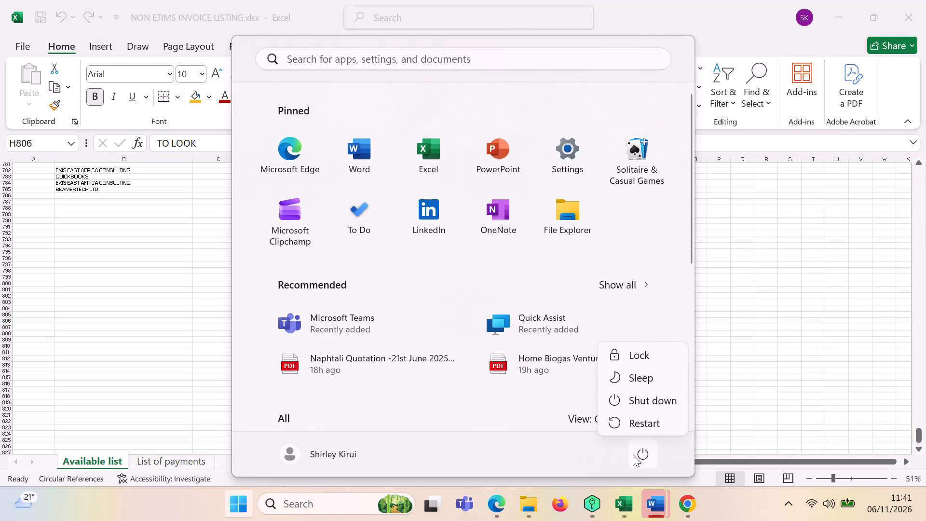
left_click(654, 376)
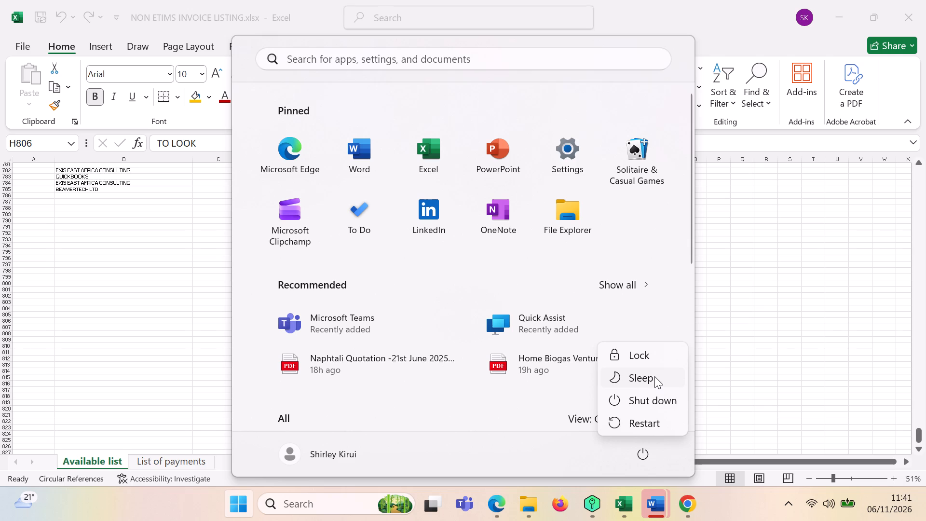